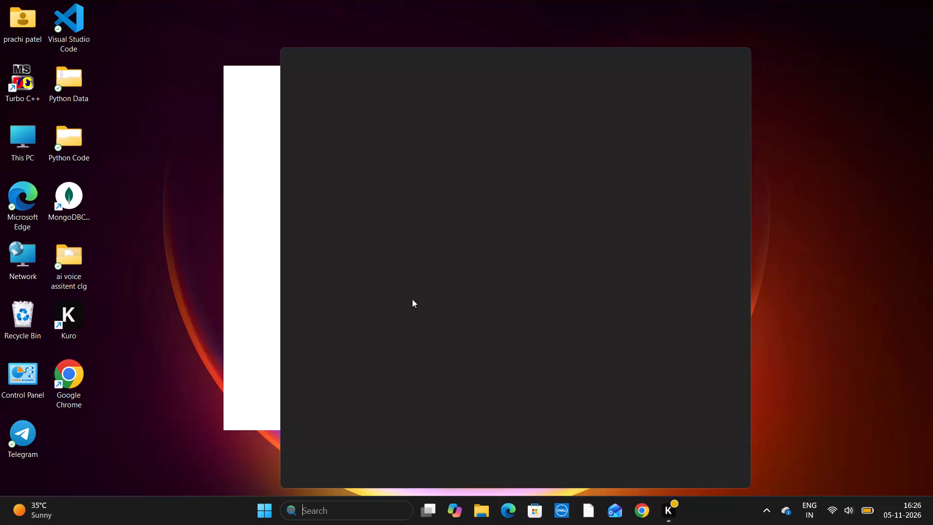
# Reopen the recent Figma web search, go to the Figma site and open the Untitled design file edited 1 hour ago.
pyautogui.doubleClick(417, 181)
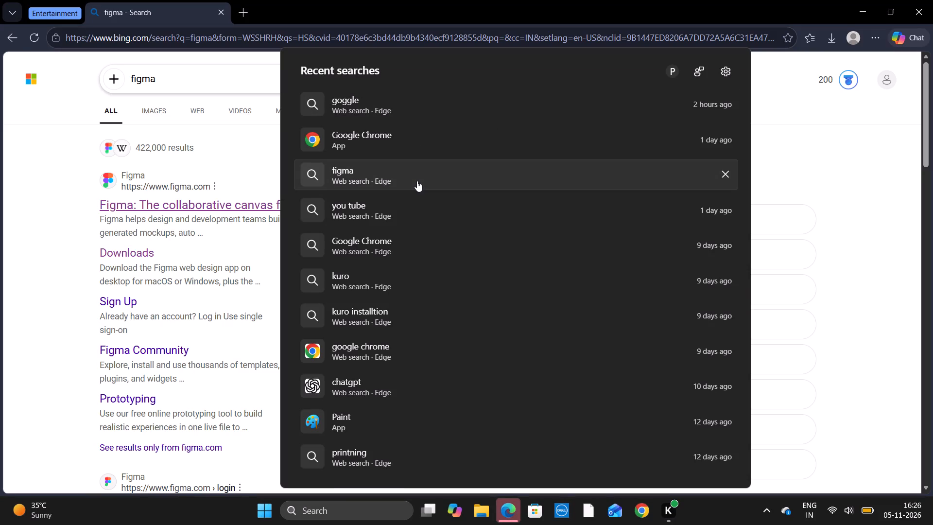
pyautogui.click(121, 206)
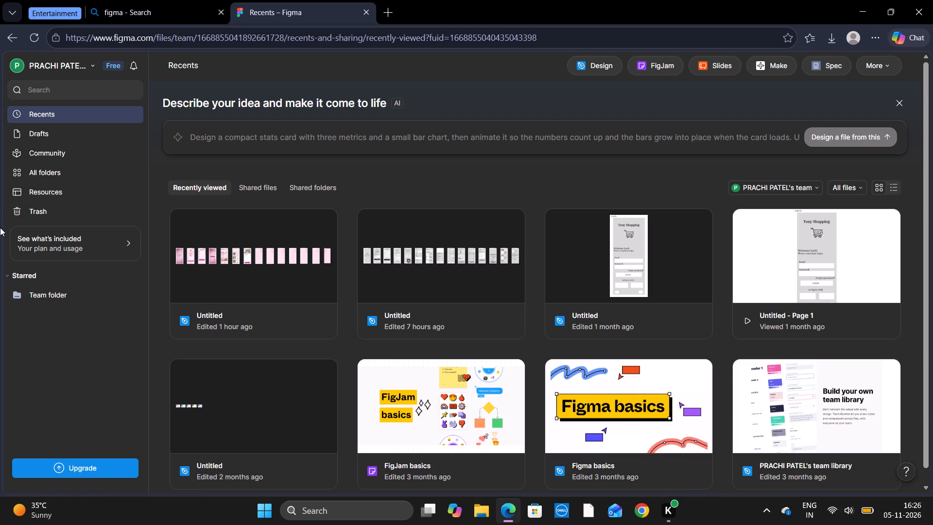
pyautogui.doubleClick(282, 271)
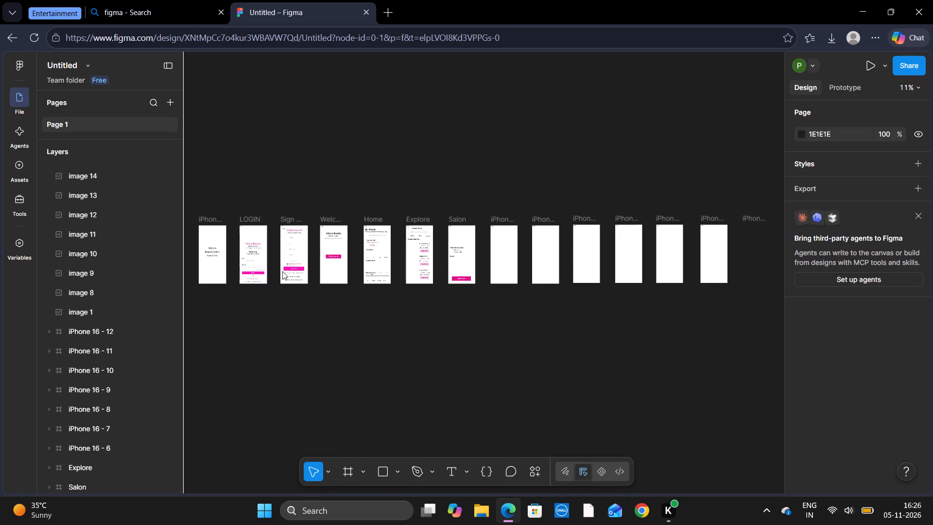
# Examine the Explore and Salon screens of the design at close range.
pyautogui.scroll(1, 430, 235)
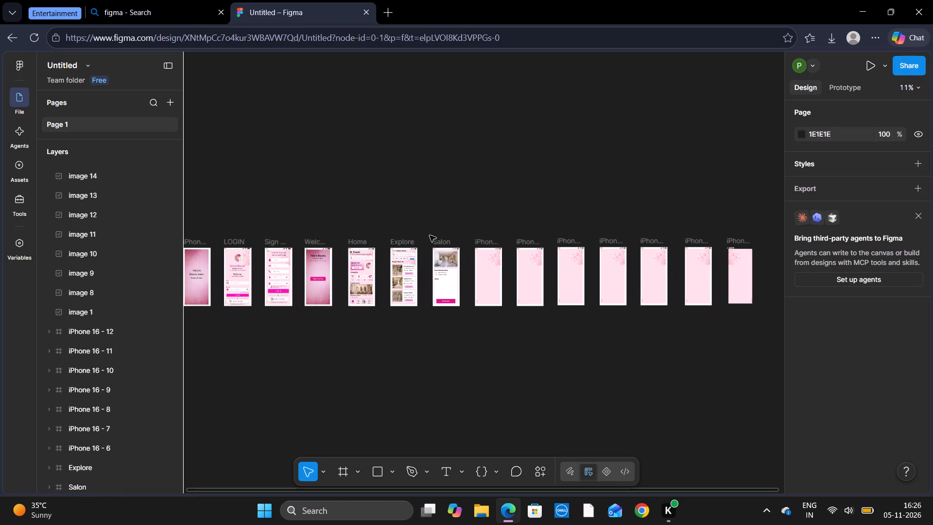
pyautogui.hscroll(-1, 430, 235)
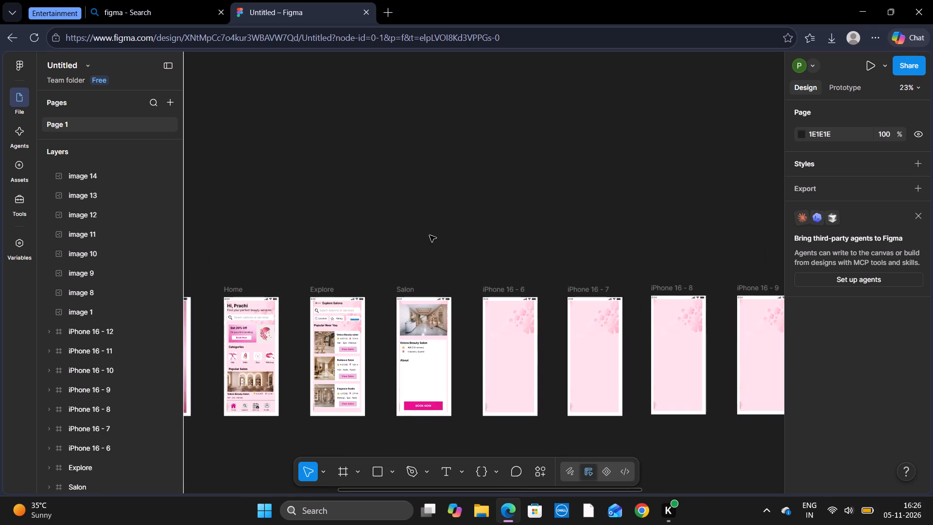
pyautogui.scroll(-1, 430, 235)
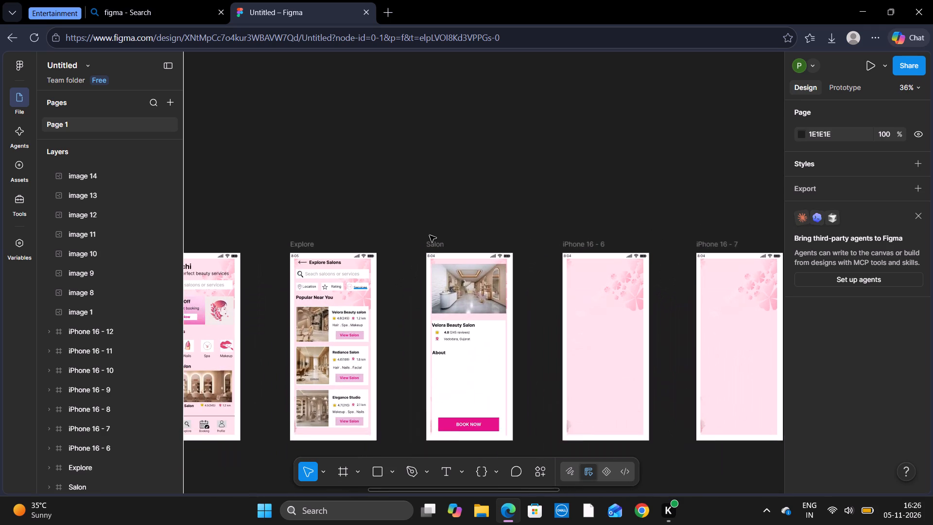
pyautogui.scroll(-2, 430, 235)
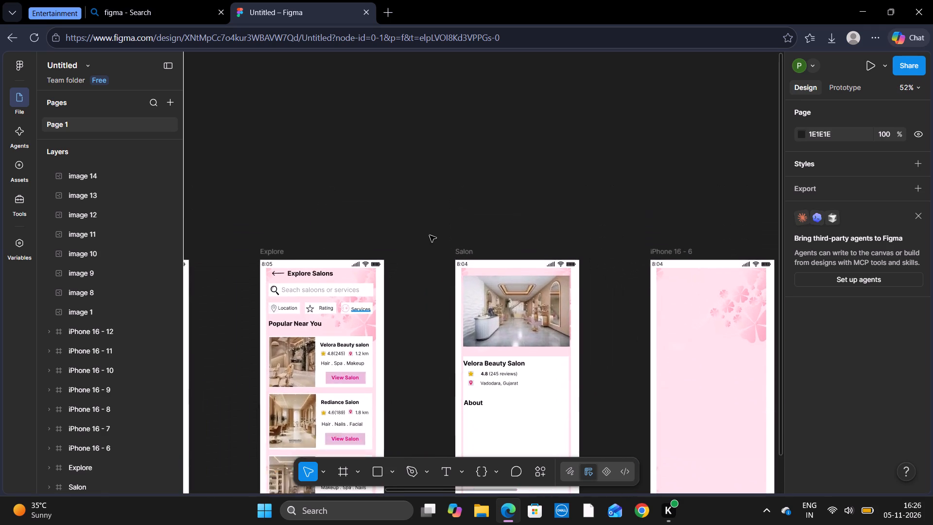
pyautogui.scroll(-1, 430, 235)
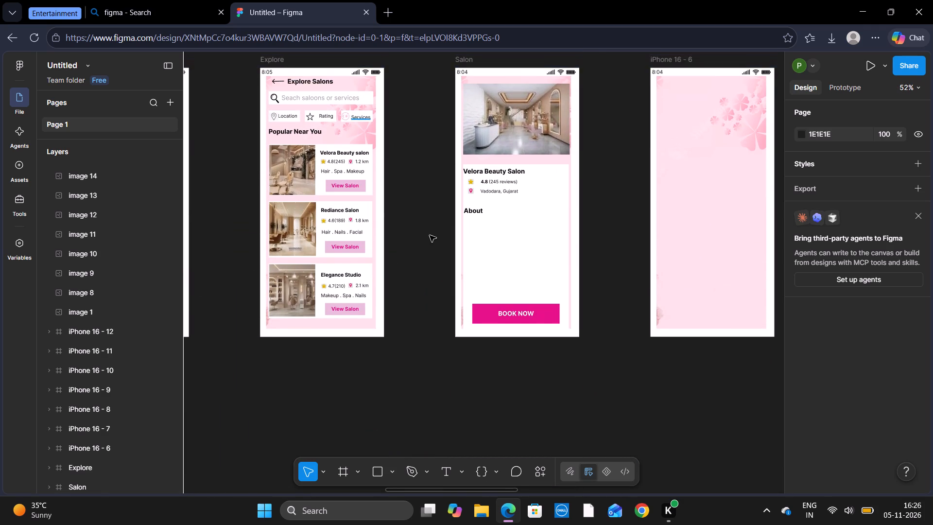
pyautogui.scroll(1, 430, 235)
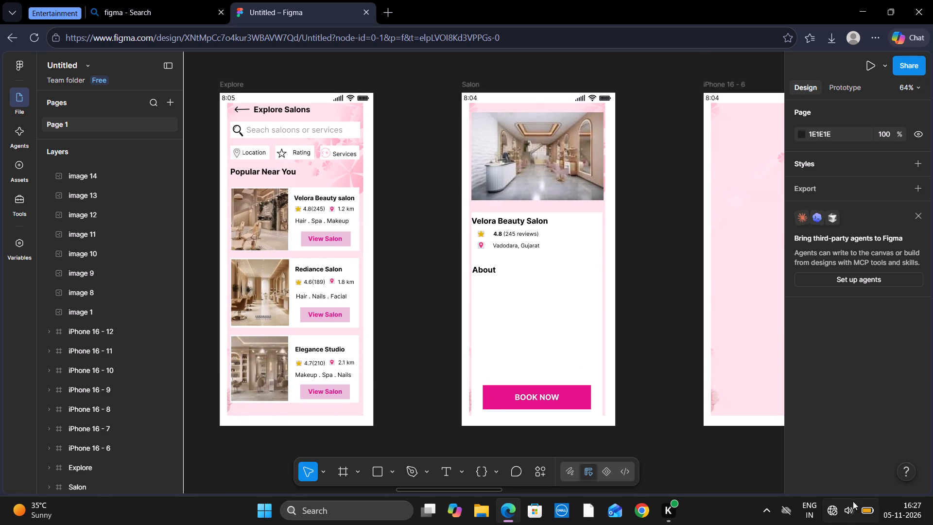
# Switch the computer's Wi-Fi off and on again to restore the network connection, and return to the Figma design.
pyautogui.click(839, 507)
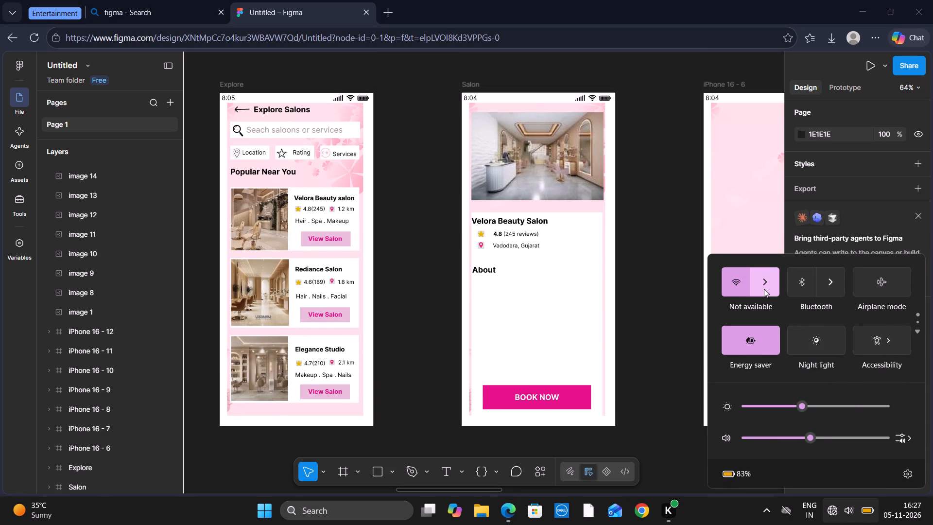
pyautogui.click(764, 289)
pyautogui.click(764, 289)
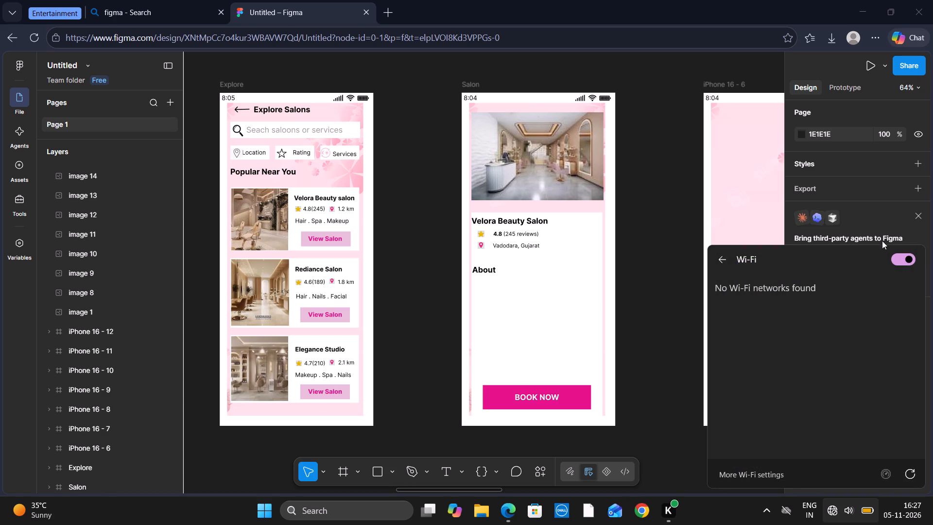
pyautogui.click(902, 264)
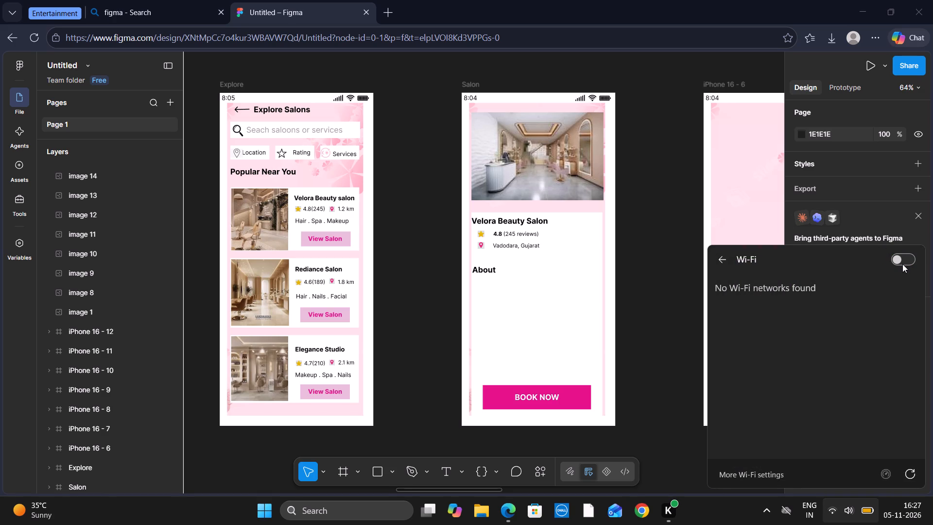
pyautogui.click(904, 254)
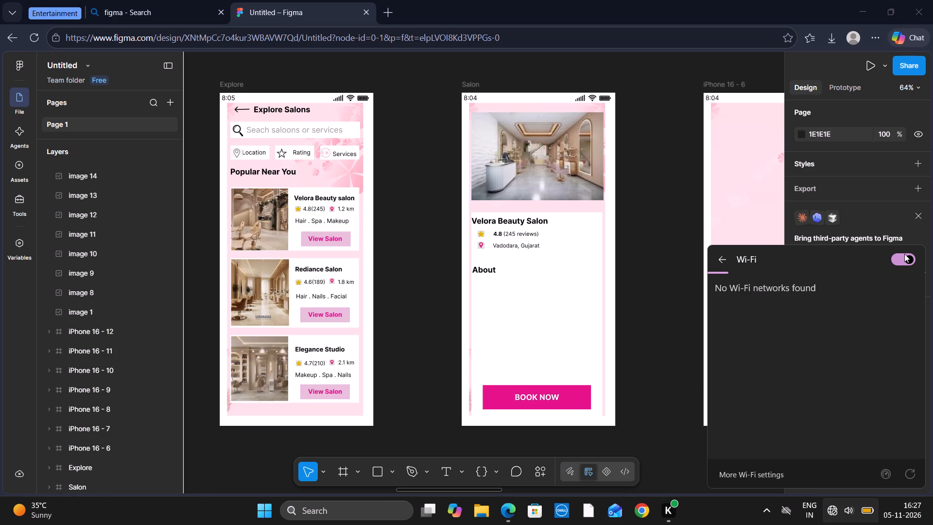
pyautogui.click(904, 254)
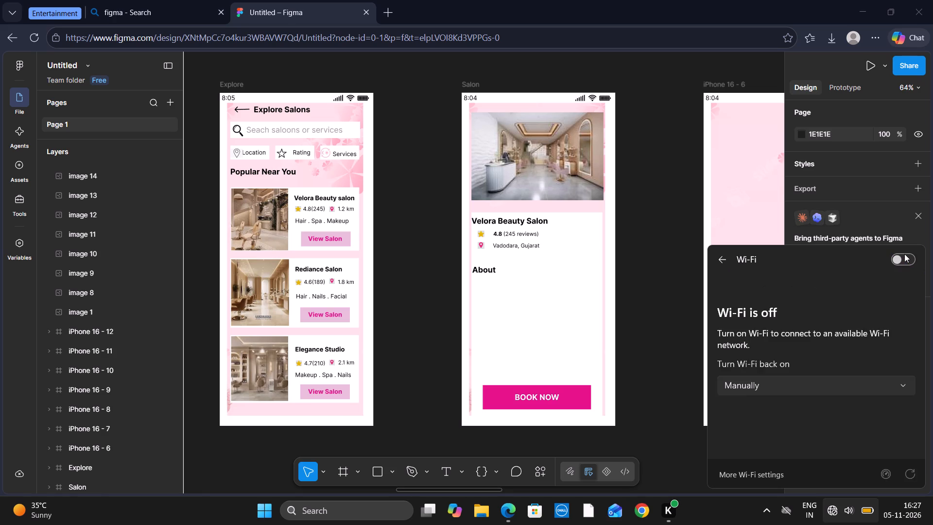
pyautogui.click(904, 254)
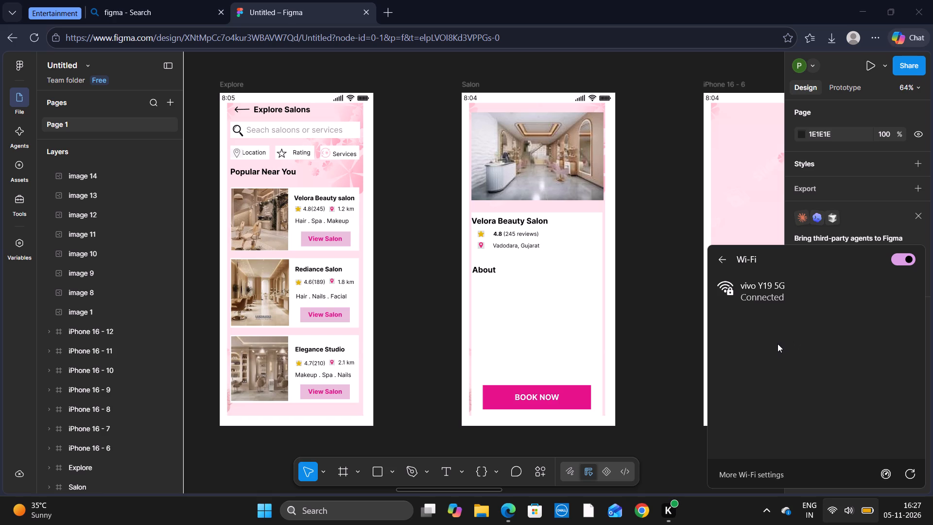
pyautogui.click(680, 311)
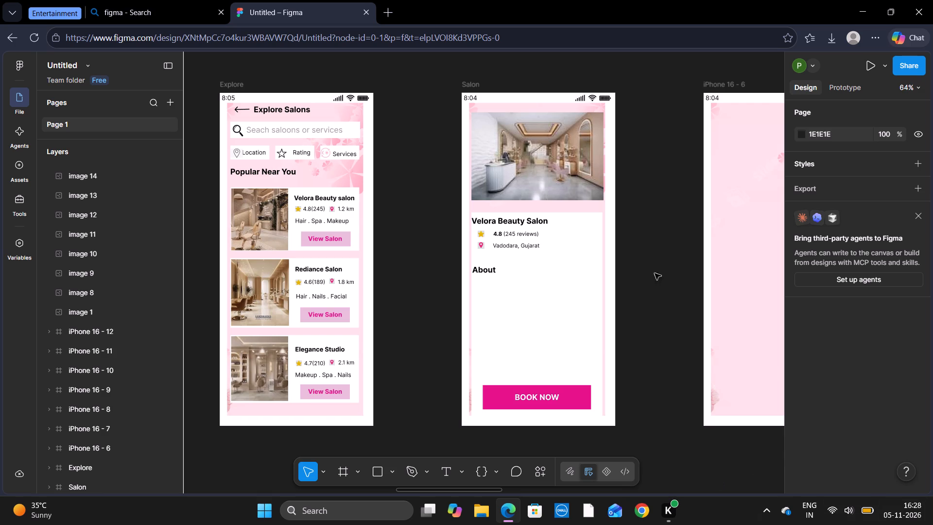
# Start an empty text layer just below the About heading in the Salon frame and set its font size to 15.
pyautogui.click(441, 477)
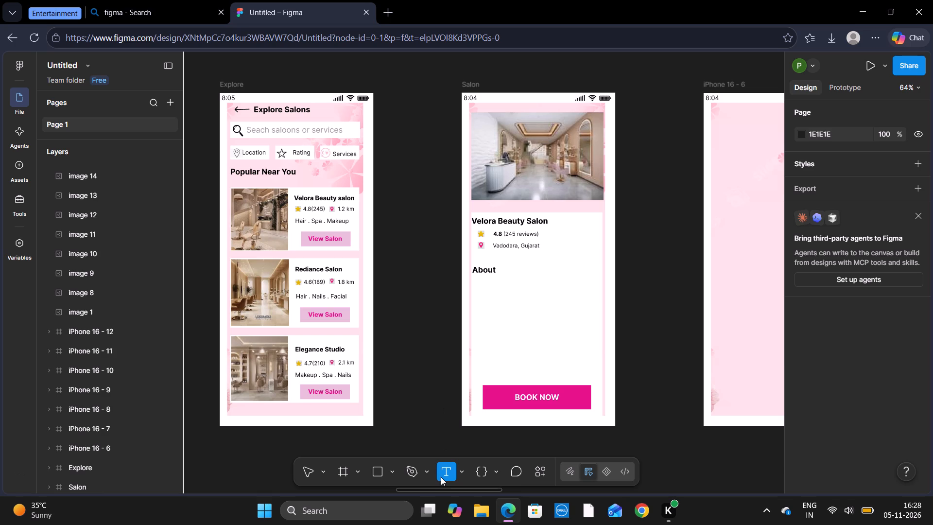
pyautogui.click(478, 281)
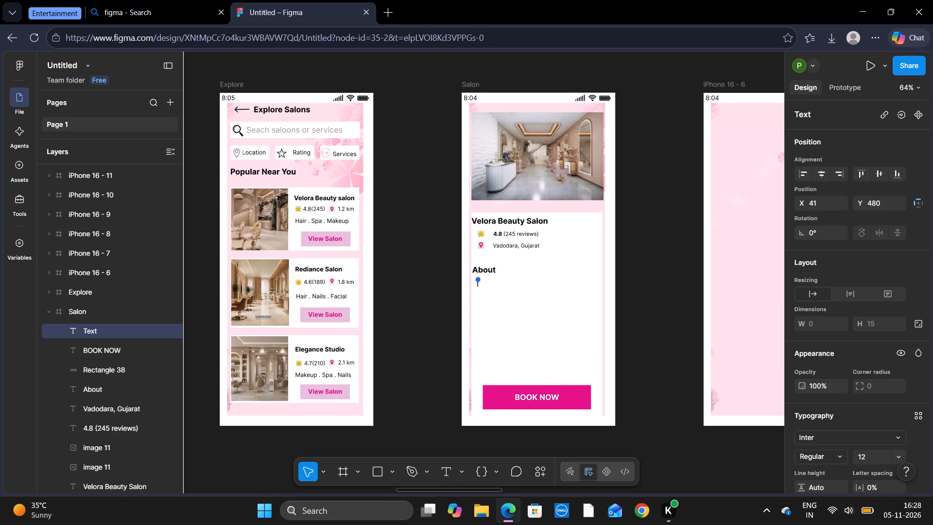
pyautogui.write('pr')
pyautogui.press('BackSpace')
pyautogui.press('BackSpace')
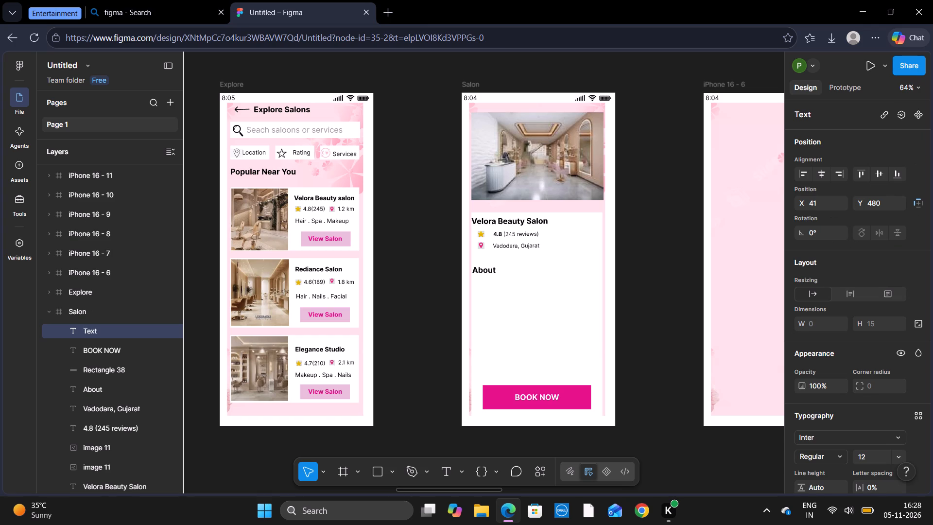
pyautogui.click(898, 459)
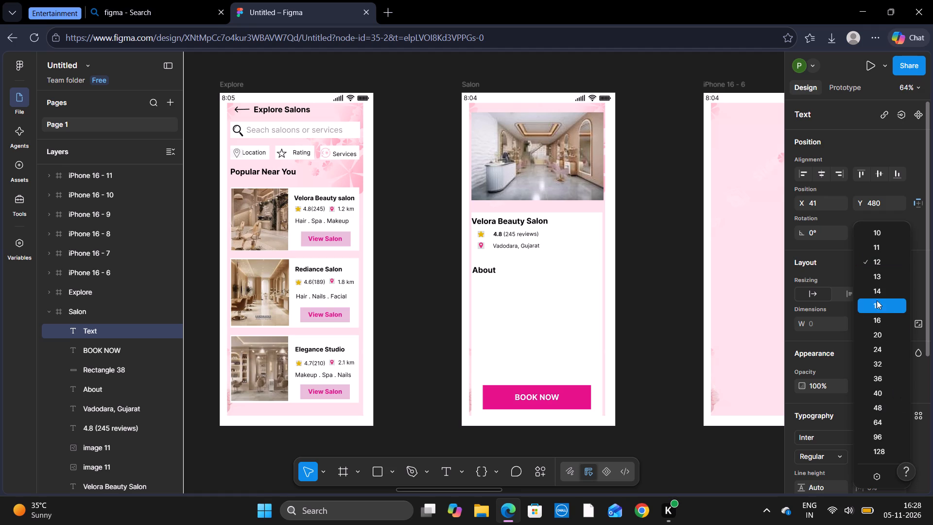
pyautogui.click(877, 301)
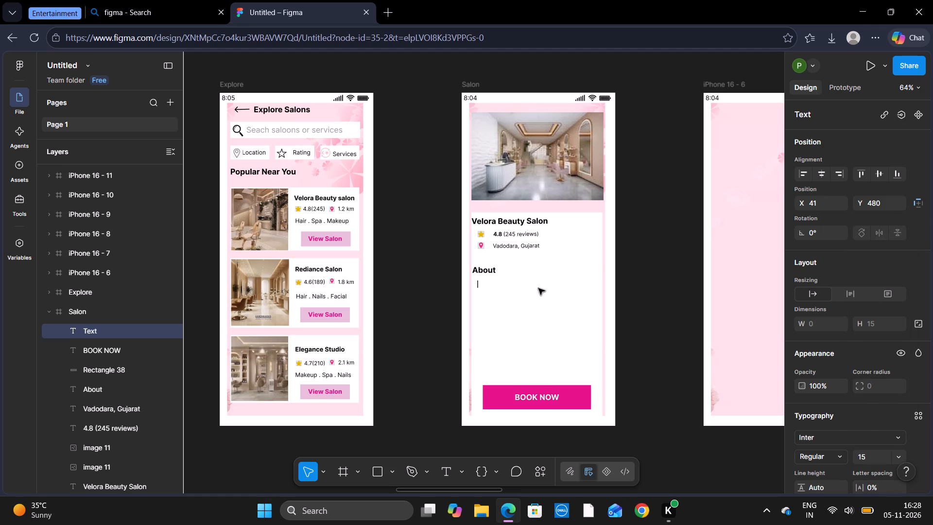
# Enter the first description line "Professional beauty services with" and leave a blank line after it.
pyautogui.hotkey('shift', 'p')
pyautogui.write('ro')
pyautogui.write('fe')
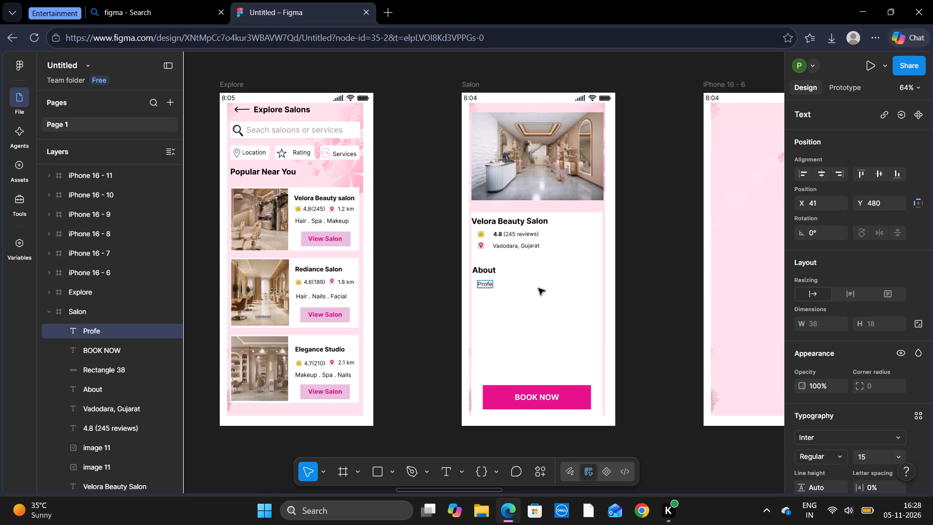
pyautogui.write('ssional beauty serviv')
pyautogui.press('BackSpace')
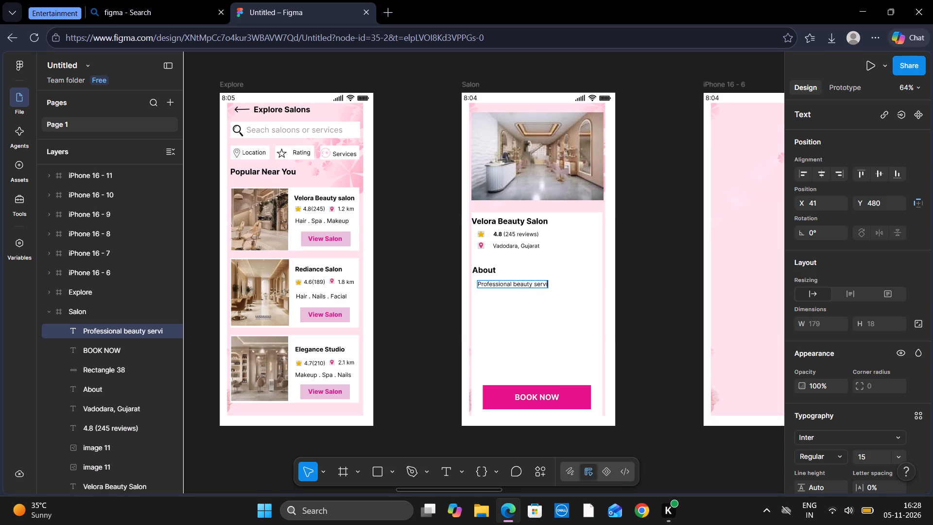
pyautogui.write('ces')
pyautogui.press('space')
pyautogui.write('wi')
pyautogui.write('th')
pyautogui.press('space')
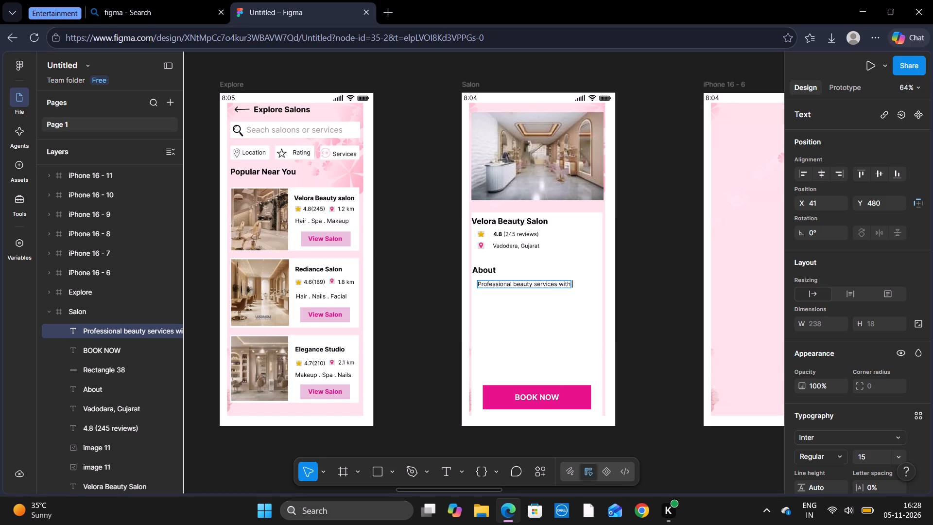
pyautogui.press('Return')
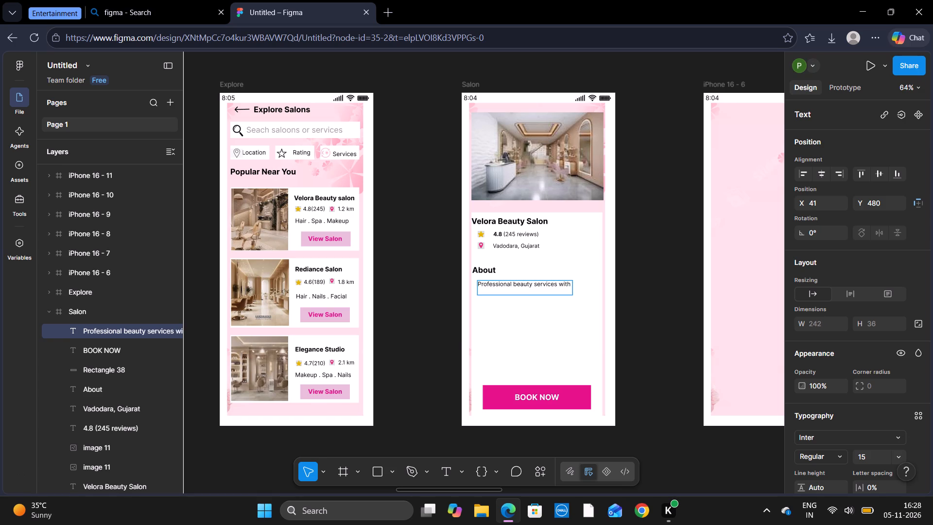
pyautogui.press('Return')
# Add the second description line "experianced stylists. We make you" and leave a blank line after it.
pyautogui.hotkey('shift', 'e')
pyautogui.press('BackSpace')
pyautogui.write('exp')
pyautogui.write('eriance')
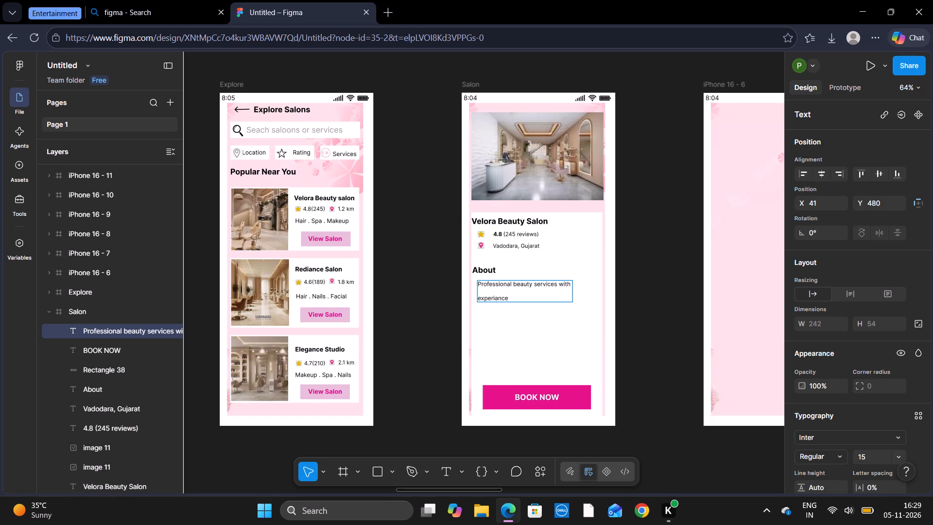
pyautogui.write('d')
pyautogui.press('space')
pyautogui.write('sty')
pyautogui.press('l')
pyautogui.write('ists')
pyautogui.write('.')
pyautogui.press('space')
pyautogui.write('We')
pyautogui.press('space')
pyautogui.write('make')
pyautogui.press('space')
pyautogui.write('you')
pyautogui.press('Return')
pyautogui.press('Return')
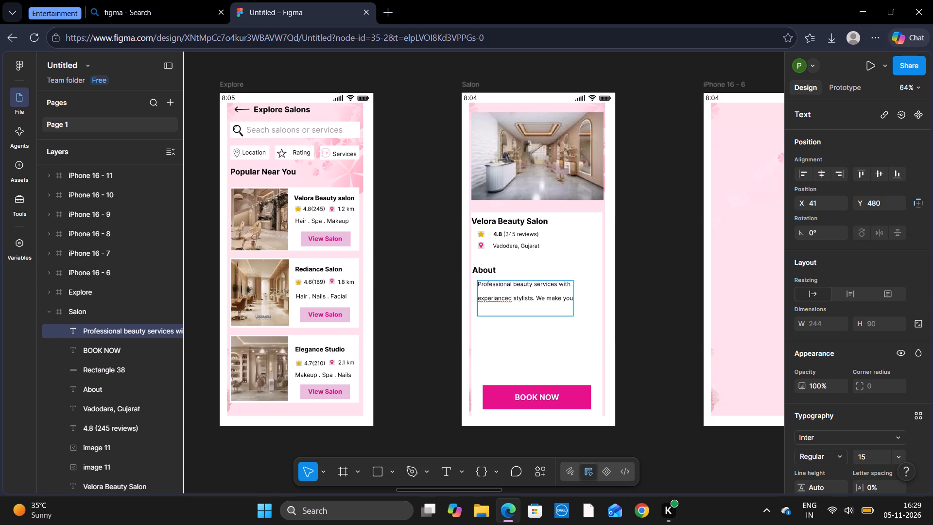
# Finish the About description with the third line "look and feel beautiful.".
pyautogui.write('look and fel')
pyautogui.press('BackSpace')
pyautogui.write('el')
pyautogui.press('space')
pyautogui.write('beauty')
pyautogui.press('f')
pyautogui.press('u')
pyautogui.press('l')
pyautogui.press('Left')
pyautogui.press('Left')
pyautogui.press('Left')
pyautogui.press('BackSpace')
pyautogui.press('i')
pyautogui.press('Right')
pyautogui.press('Right')
pyautogui.press('Right')
pyautogui.press('.')
pyautogui.click(551, 357)
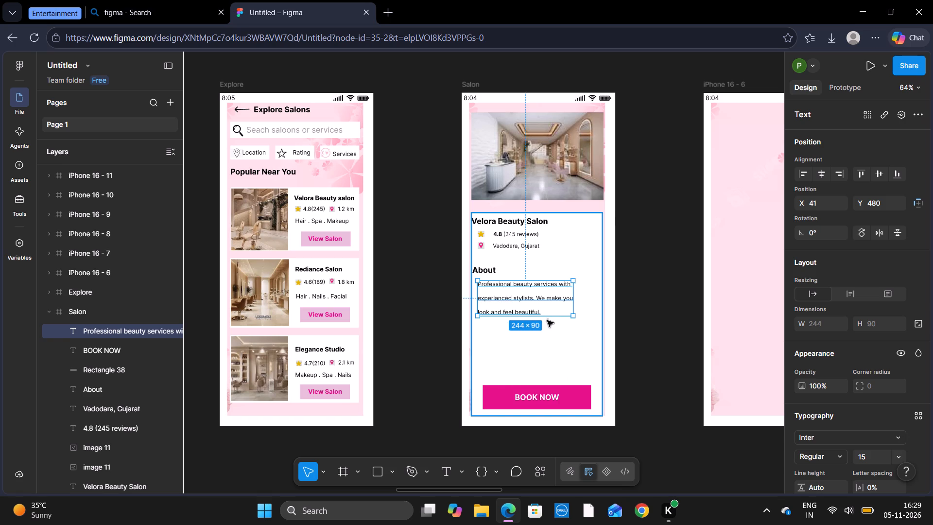
# Move the About description text slightly up and left to about X 36, Y 476, closer to its heading.
pyautogui.click(552, 308)
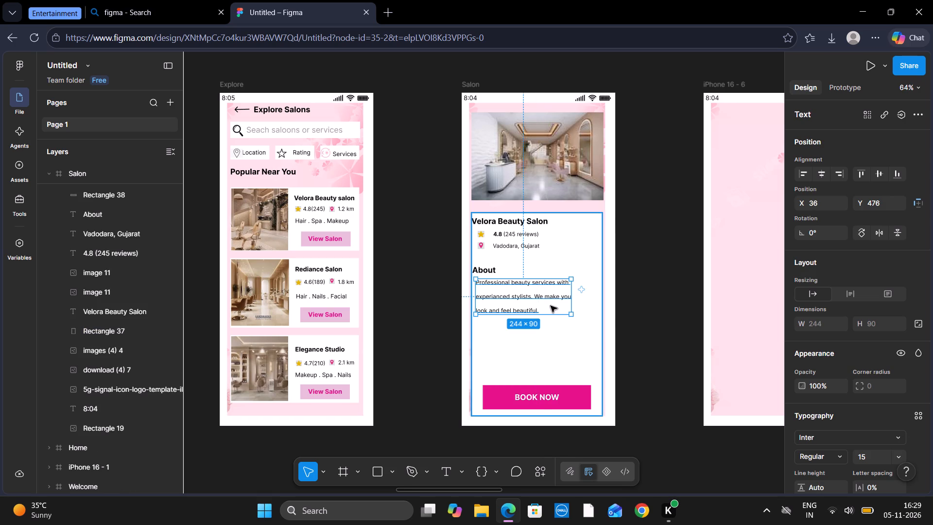
pyautogui.click(685, 284)
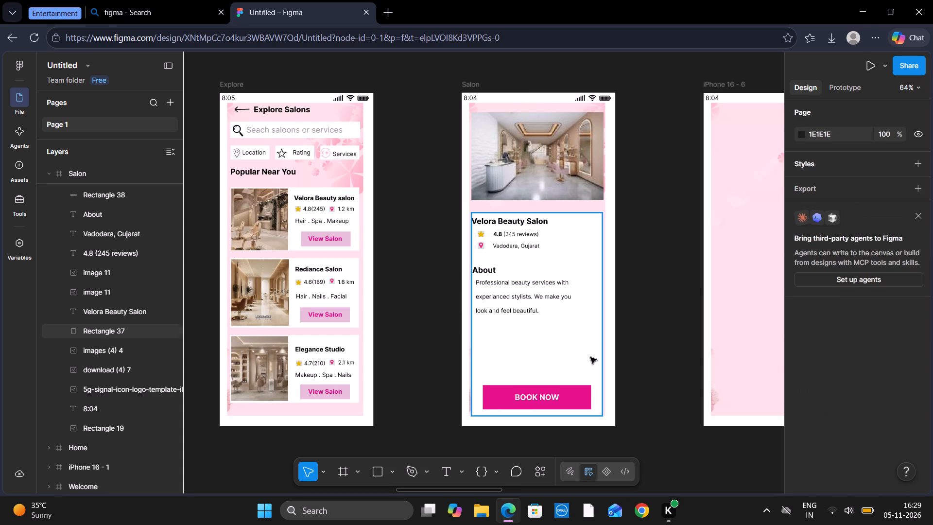
# Remove the blank lines between the three lines of the About description so they sit directly under one another.
pyautogui.click(450, 473)
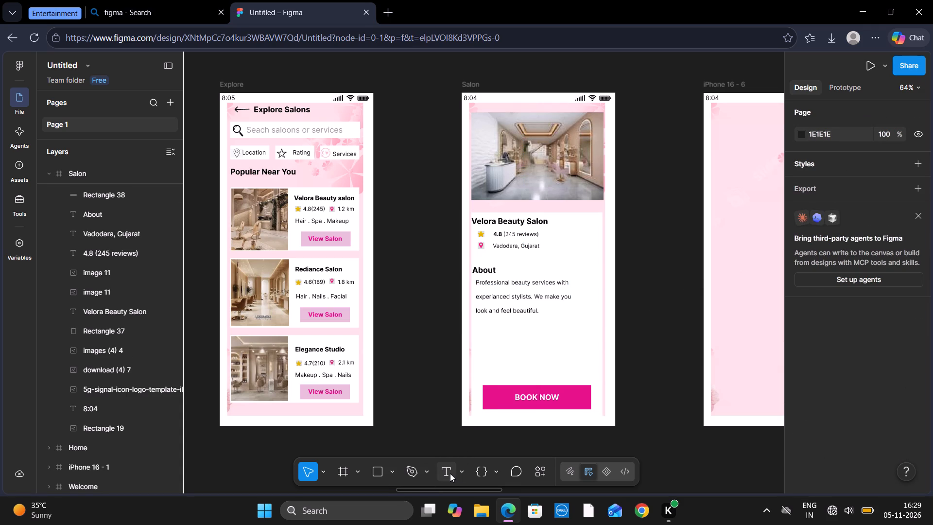
pyautogui.click(480, 331)
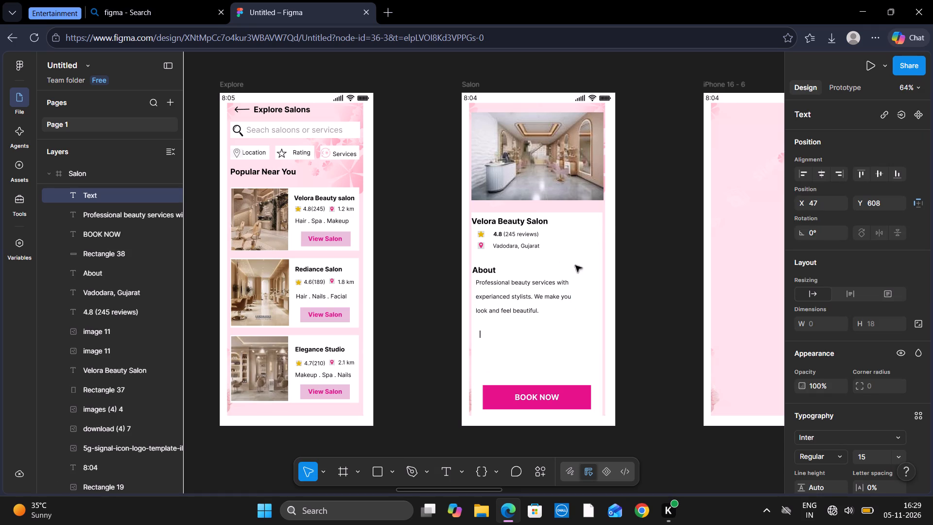
pyautogui.click(478, 297)
pyautogui.press('Left')
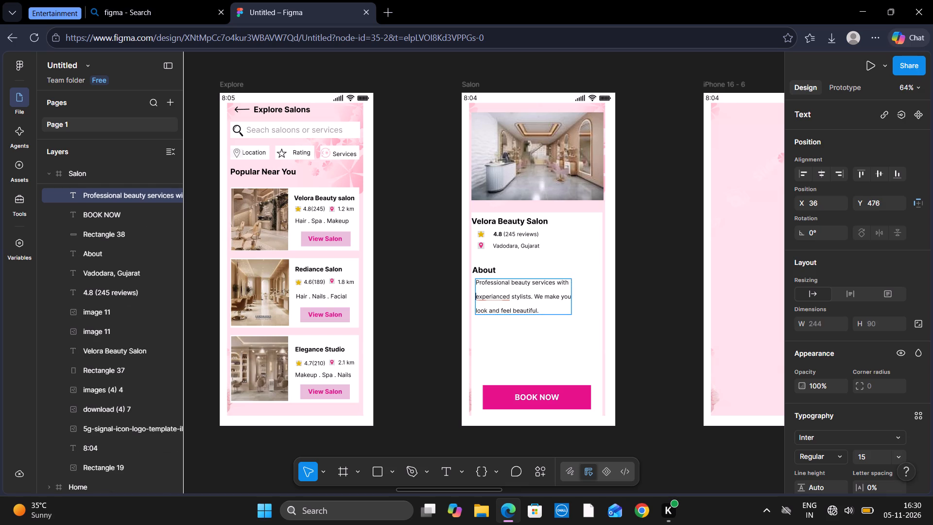
pyautogui.press('BackSpace')
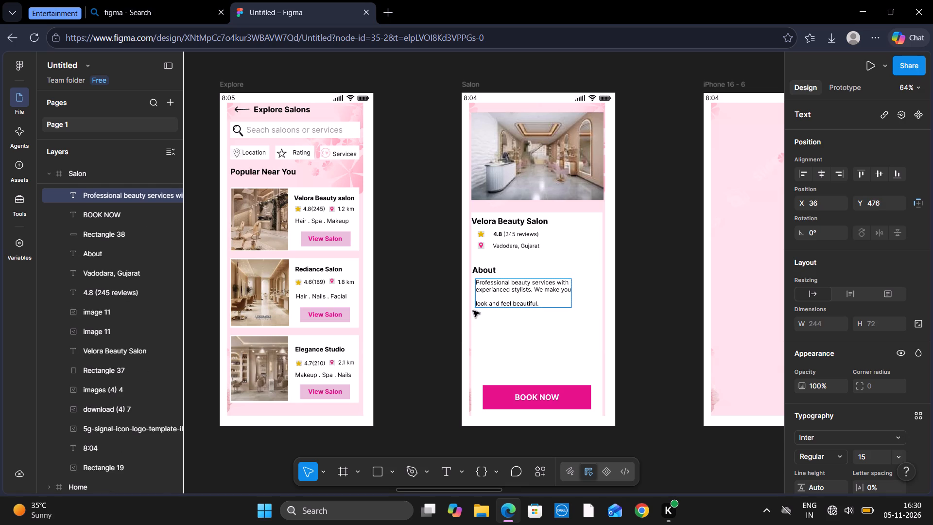
pyautogui.click(475, 305)
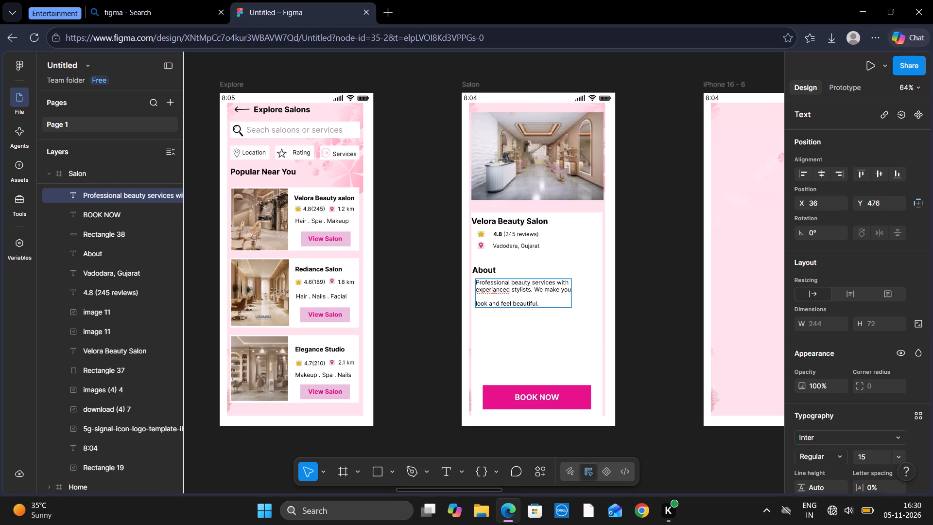
pyautogui.click(480, 301)
pyautogui.press('Left')
pyautogui.press('Left')
pyautogui.press('BackSpace')
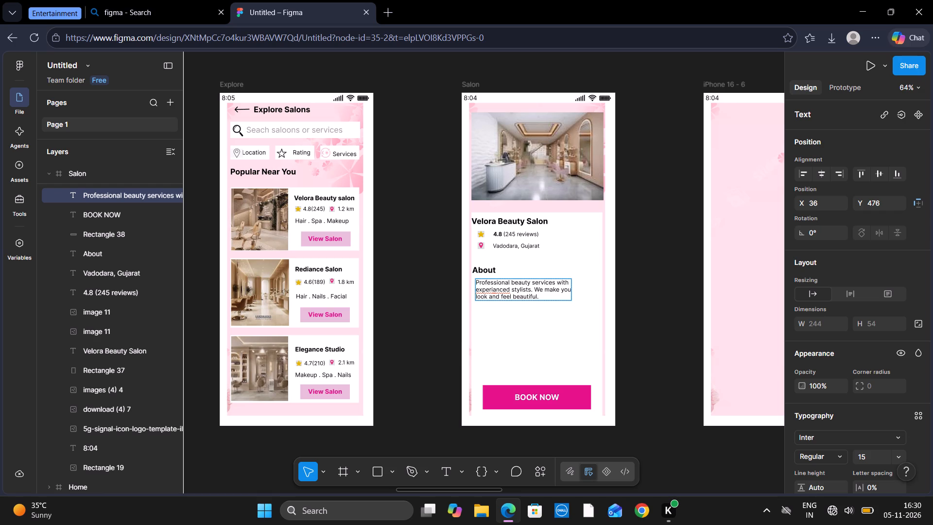
pyautogui.click(663, 336)
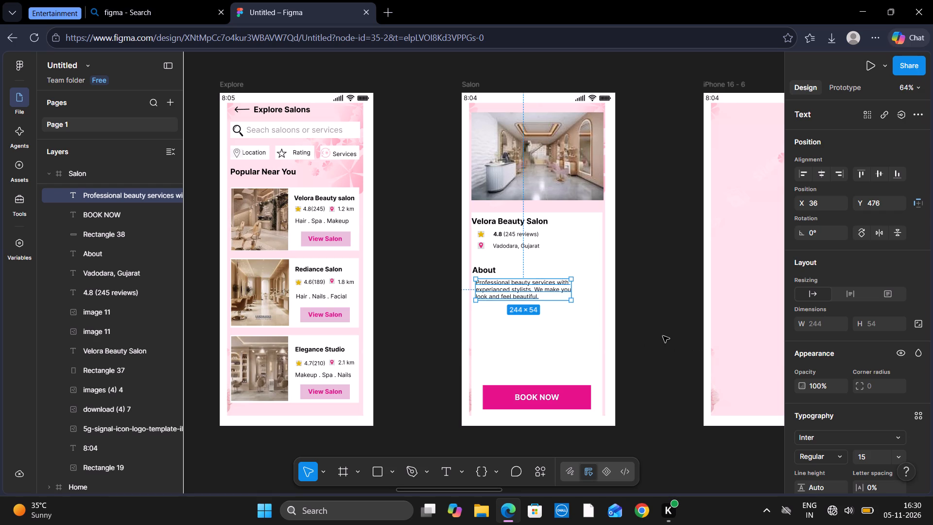
# Nudge the About description text down slightly to about Y 478.
pyautogui.click(551, 291)
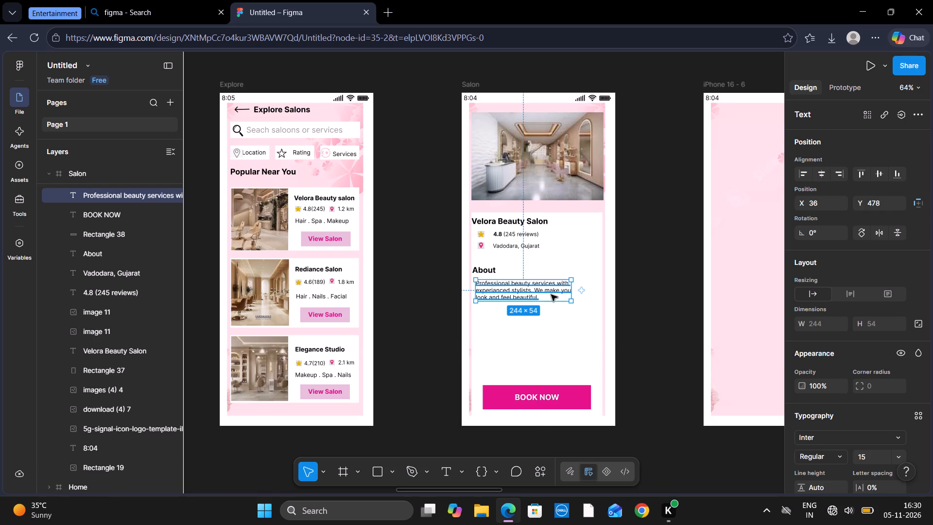
pyautogui.click(651, 311)
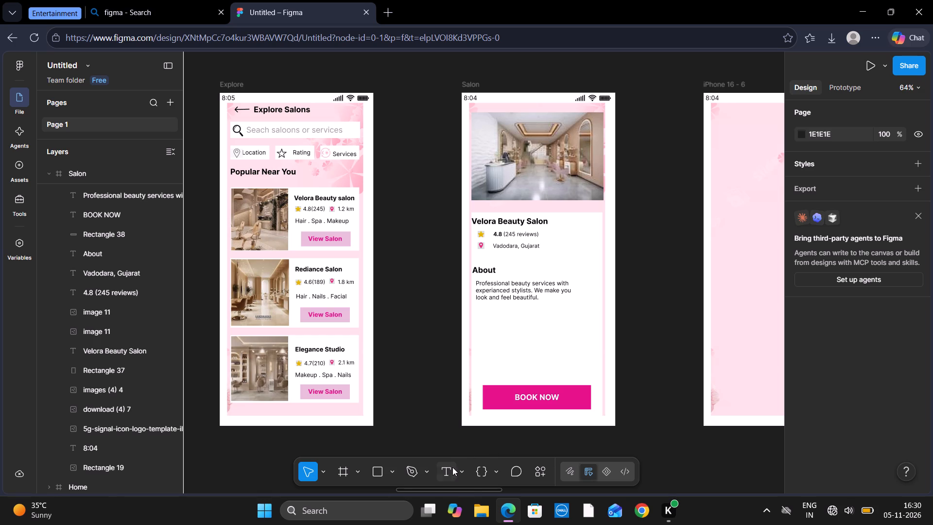
# Add a "Services" heading in Inter Bold, size 20, below the About description on the Salon screen.
pyautogui.click(449, 471)
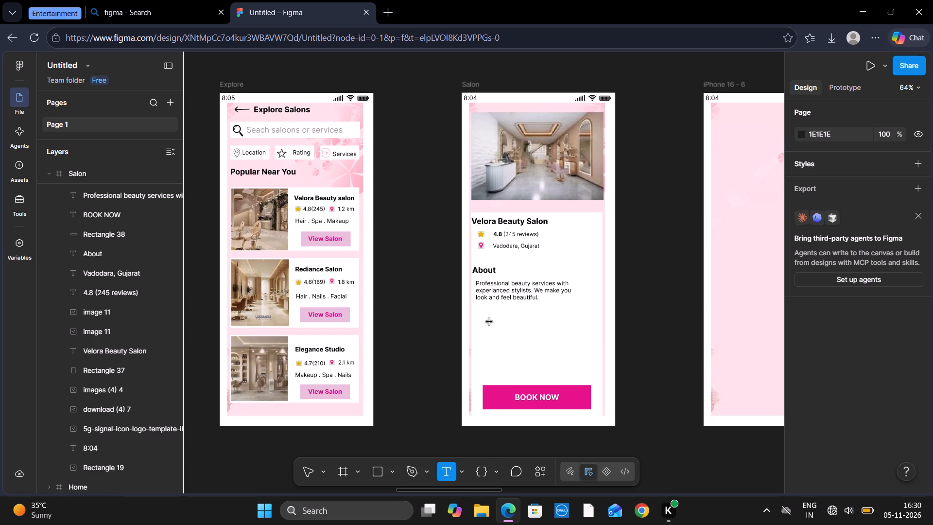
pyautogui.click(479, 322)
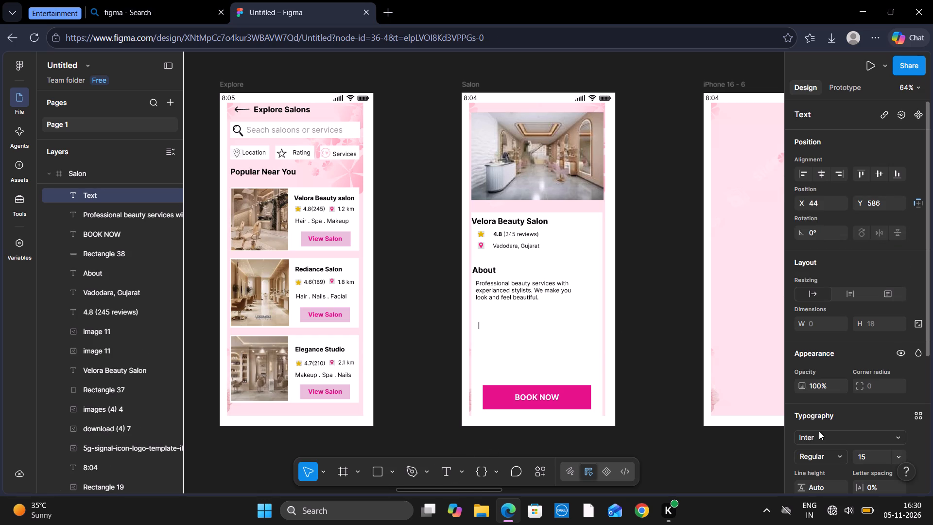
pyautogui.click(901, 457)
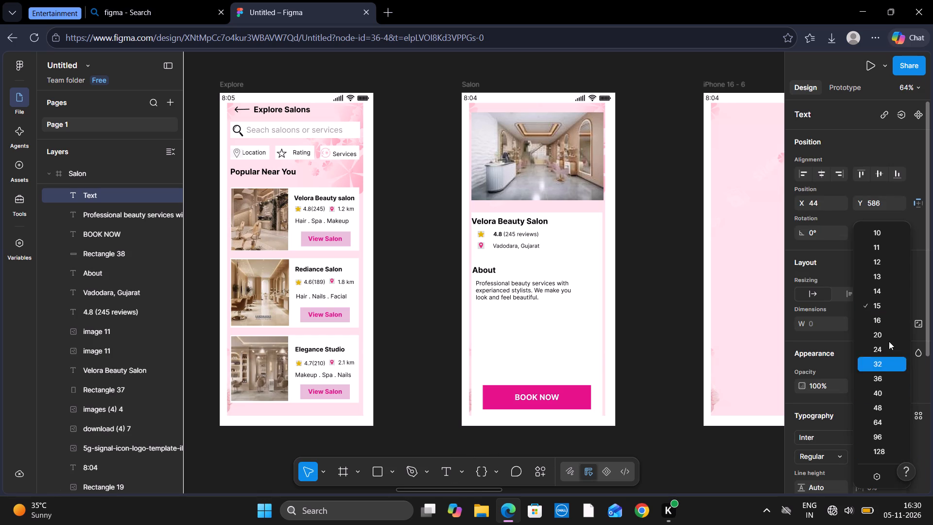
pyautogui.click(888, 338)
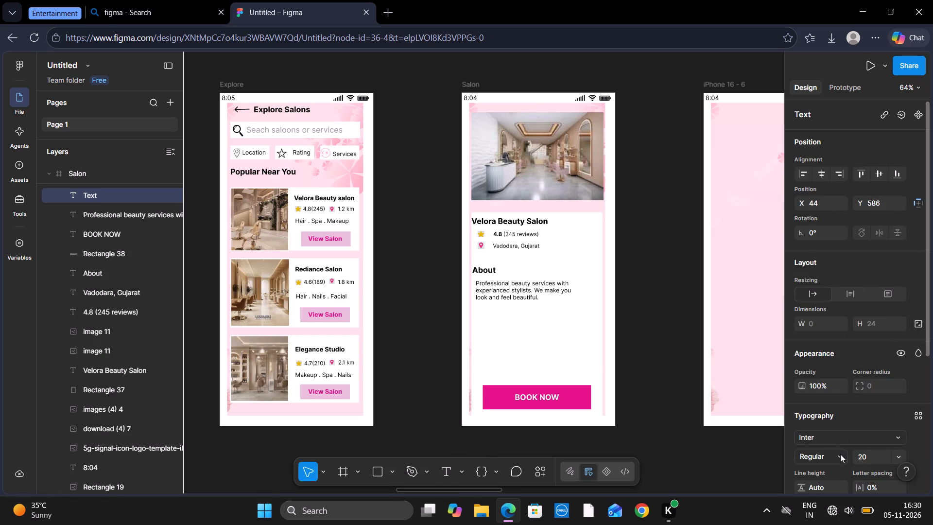
pyautogui.click(840, 454)
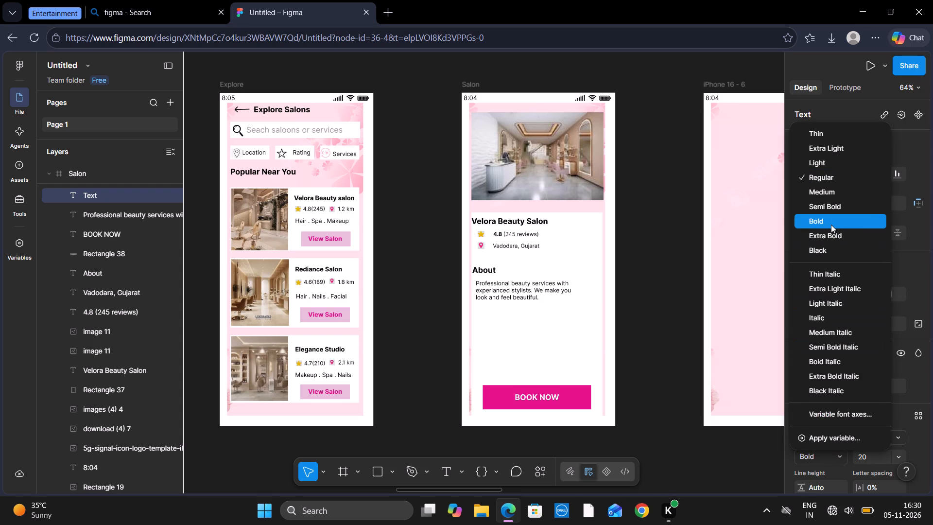
pyautogui.click(831, 225)
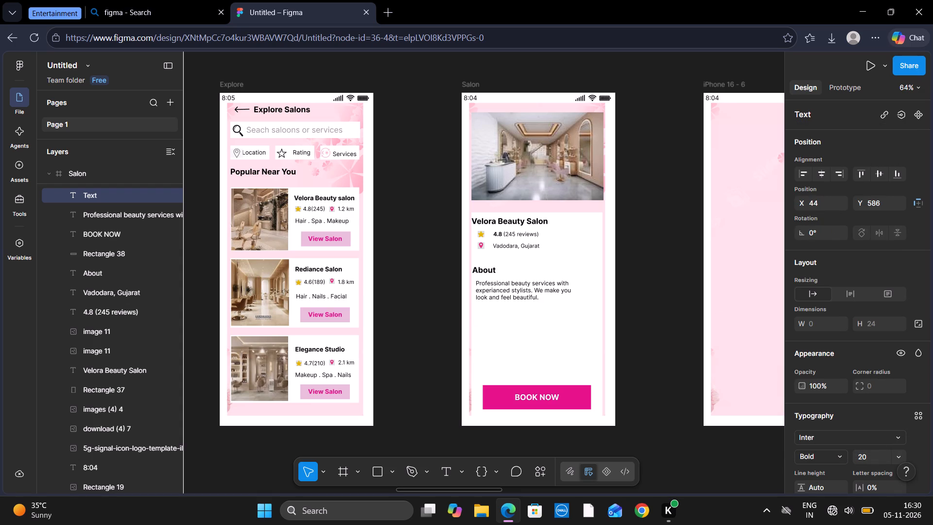
pyautogui.write('ser')
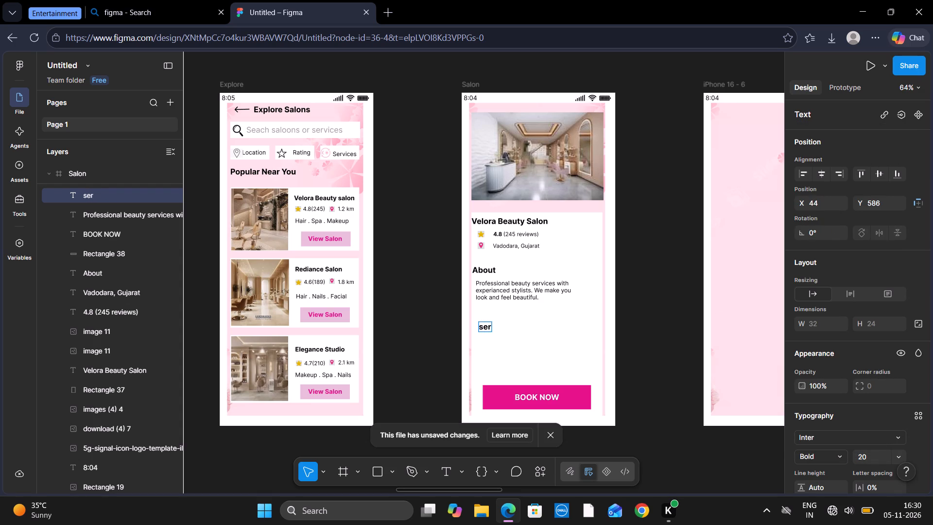
pyautogui.press('BackSpace')
pyautogui.press('BackSpace')
pyautogui.press('BackSpace')
pyautogui.write('Services')
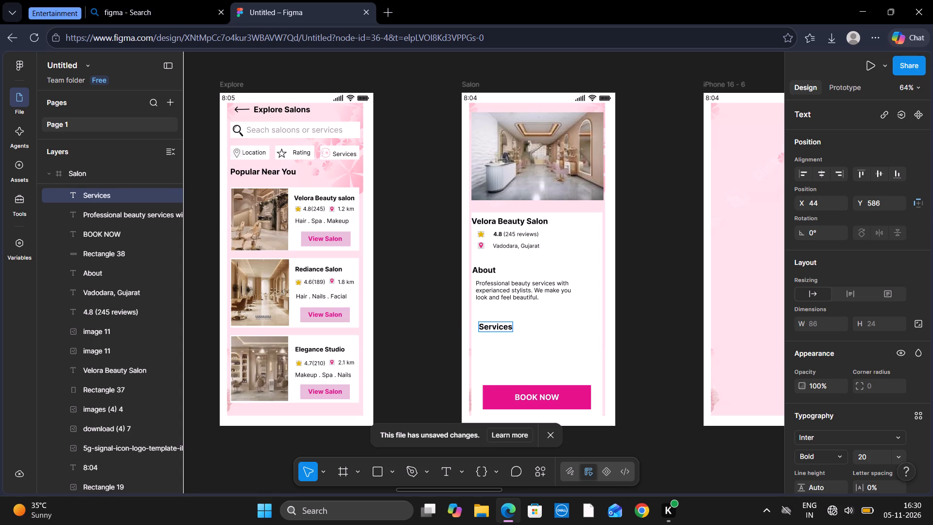
pyautogui.click(519, 353)
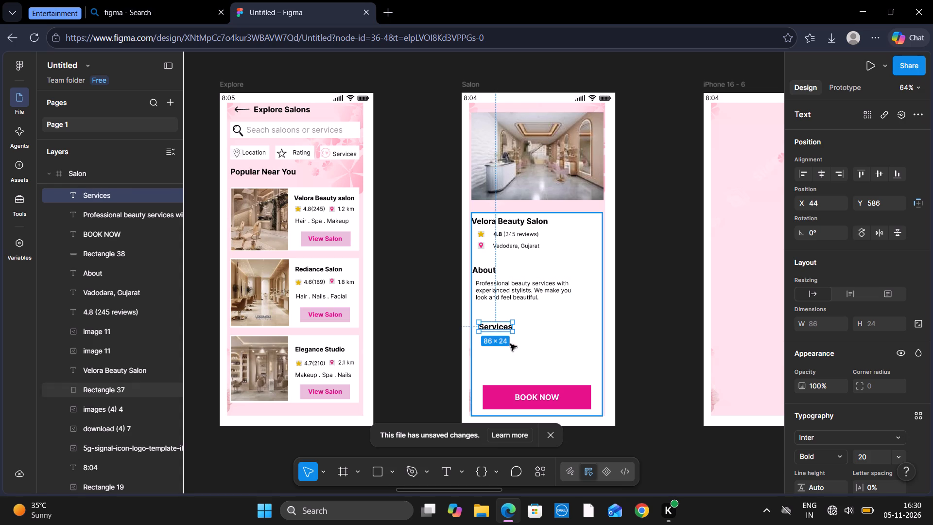
# Move the "Services" heading to about X 27, Y 554, aligned with the About heading and just below the description.
pyautogui.moveTo(504, 326); pyautogui.dragTo(497, 319)
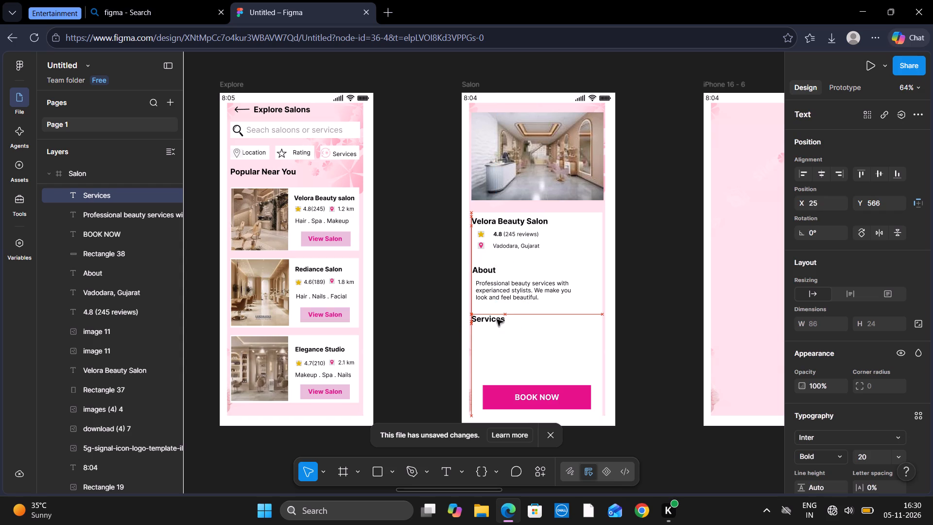
pyautogui.moveTo(497, 319); pyautogui.dragTo(498, 318)
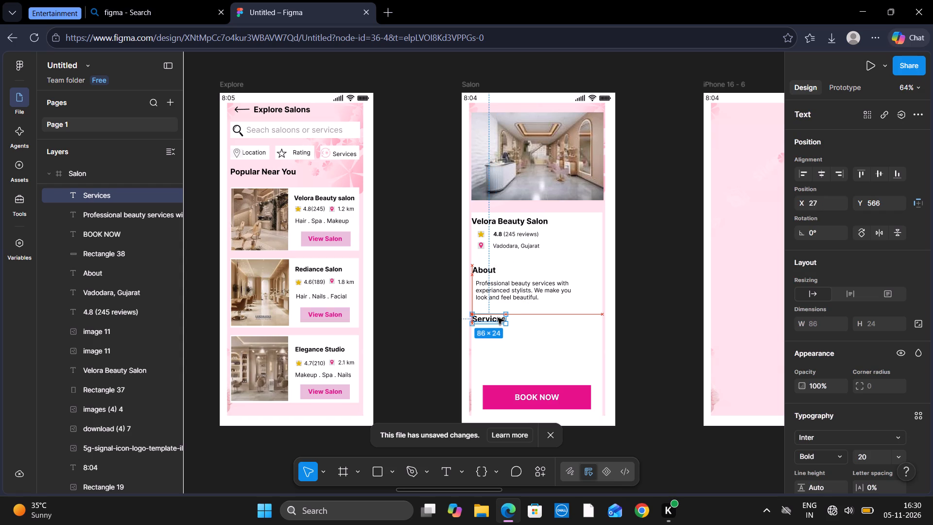
pyautogui.moveTo(498, 318); pyautogui.dragTo(498, 315)
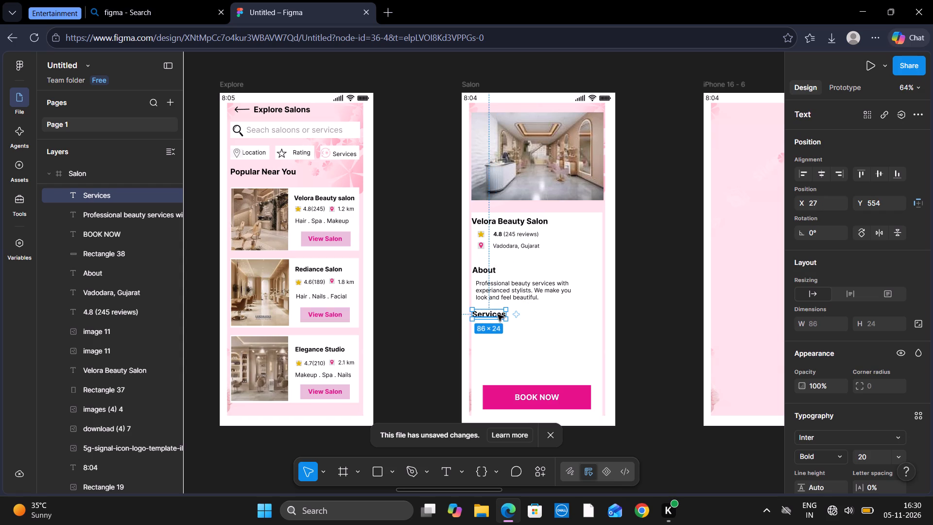
pyautogui.click(656, 317)
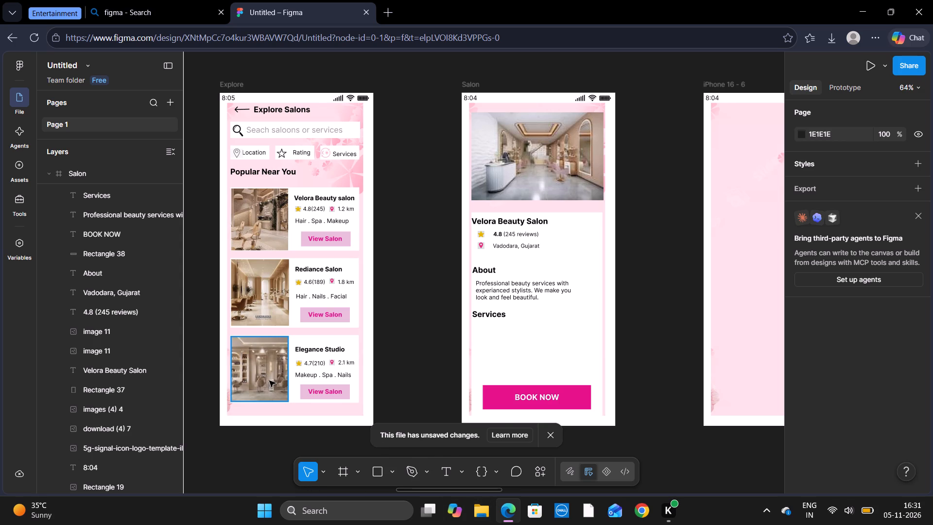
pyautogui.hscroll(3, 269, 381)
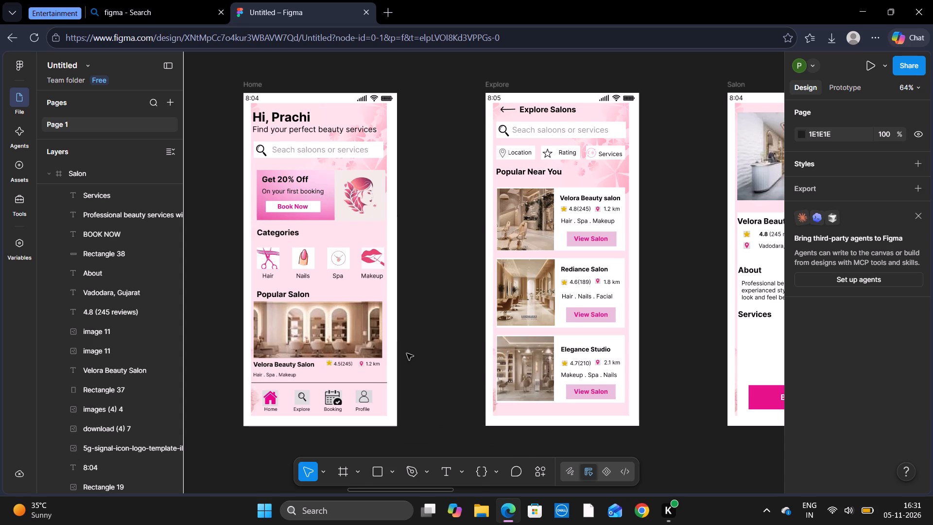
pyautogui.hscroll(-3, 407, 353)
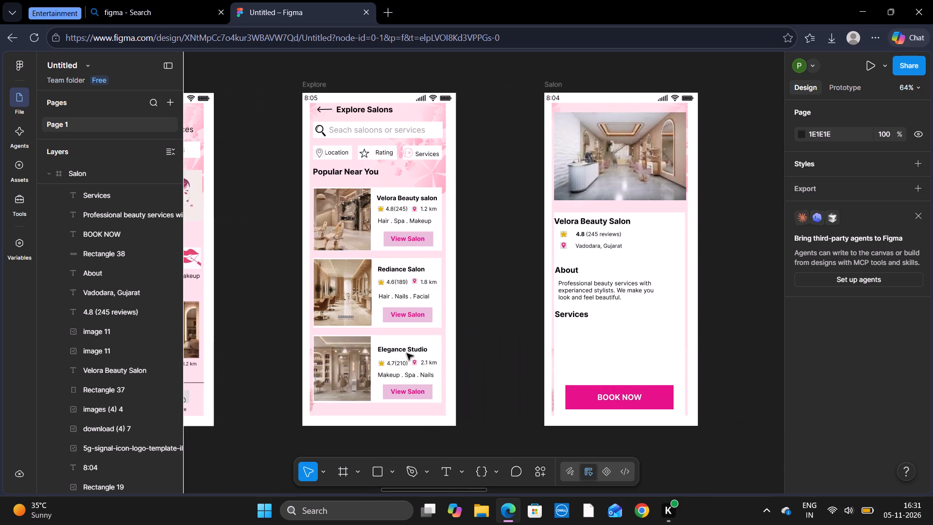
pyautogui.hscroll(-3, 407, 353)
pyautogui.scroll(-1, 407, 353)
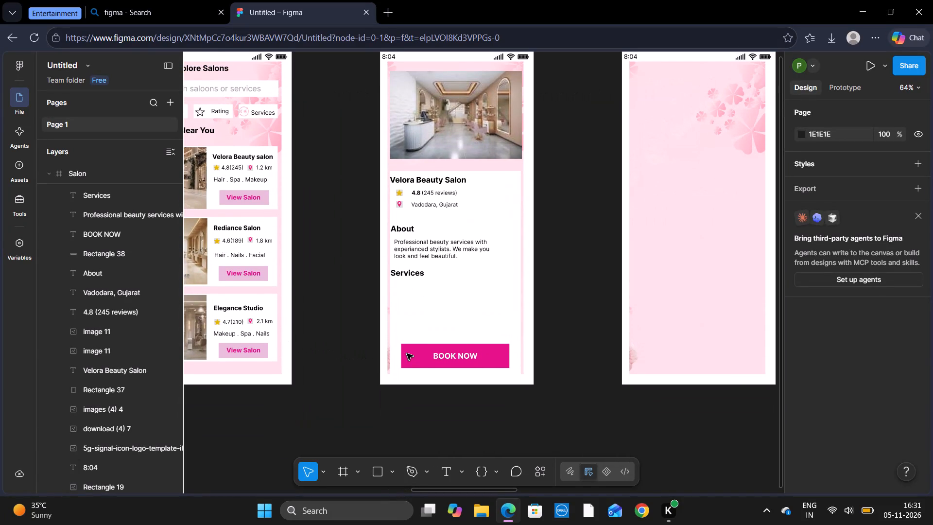
# Repeat the recent "goggle" web search and open the Google homepage from its results.
pyautogui.click(347, 516)
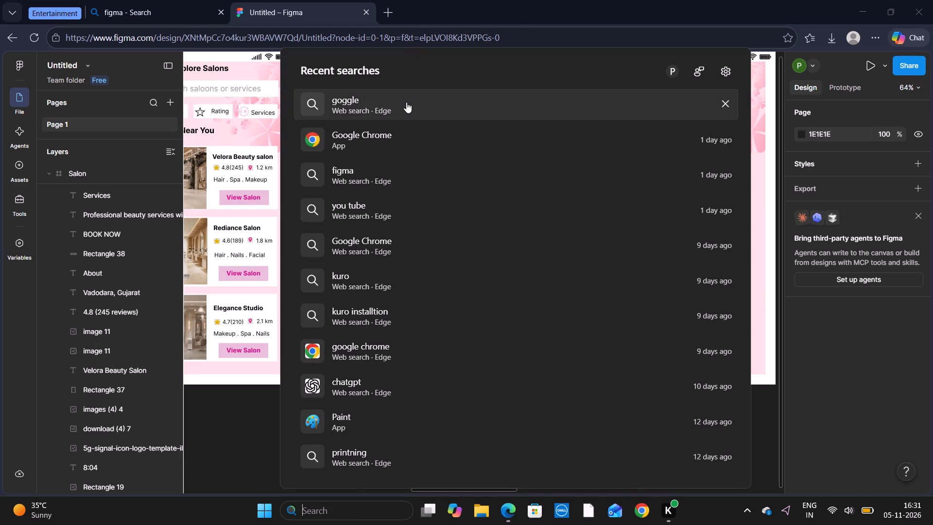
pyautogui.doubleClick(406, 102)
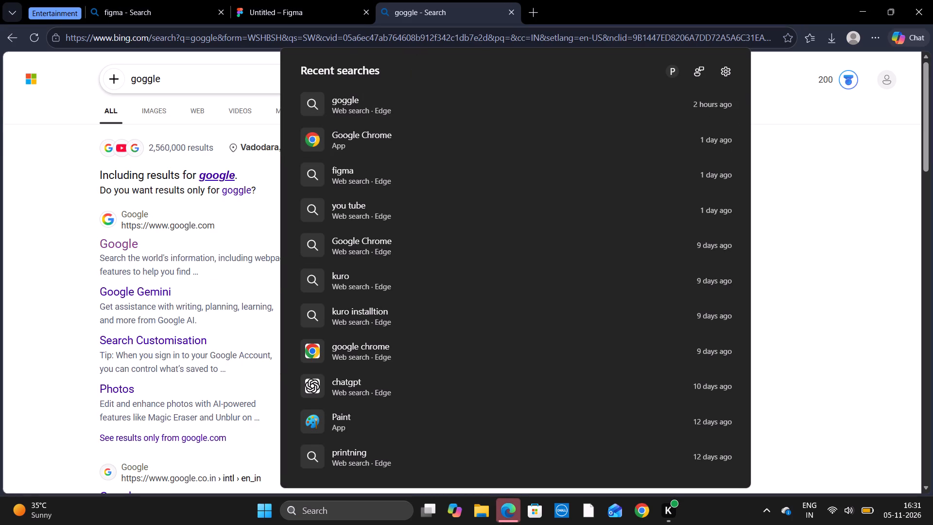
pyautogui.click(129, 237)
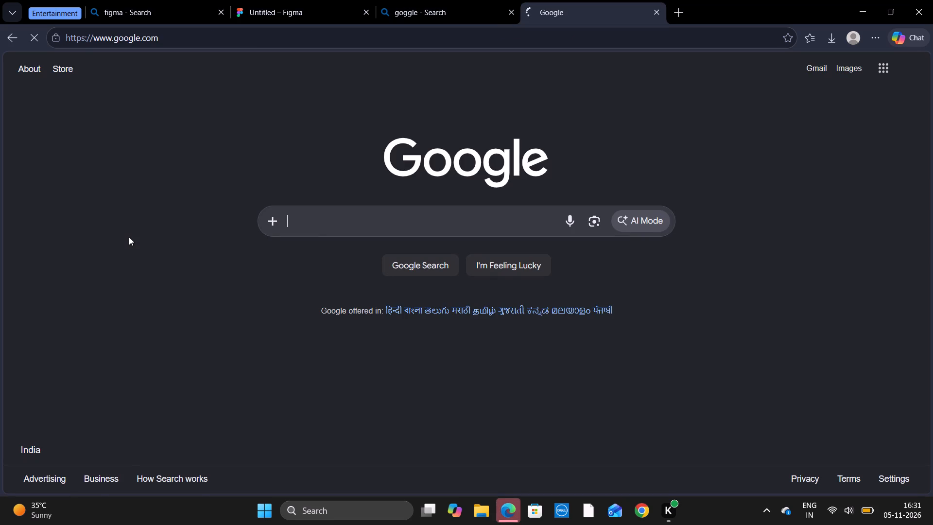
# Search Google for "hair cut icon in pink clour".
pyautogui.write('hair cut icon in')
pyautogui.press('space')
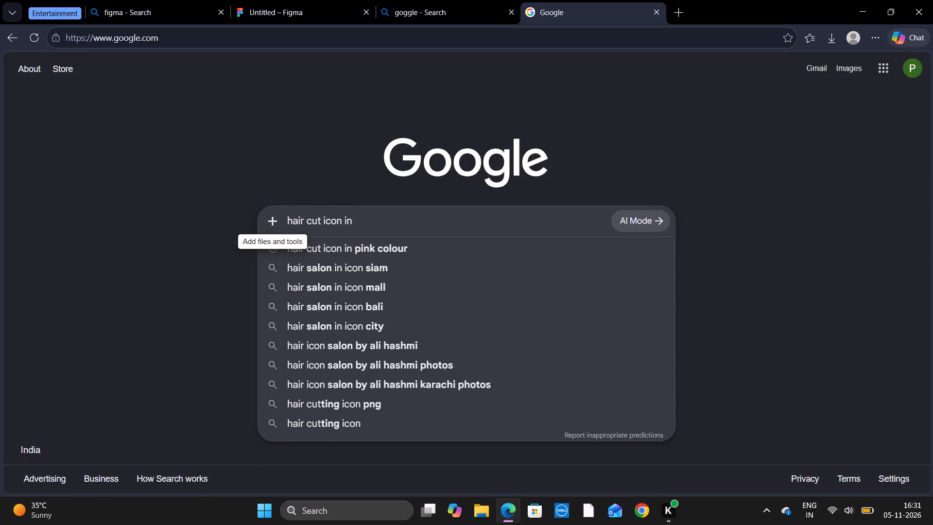
pyautogui.write('oink')
pyautogui.press('space')
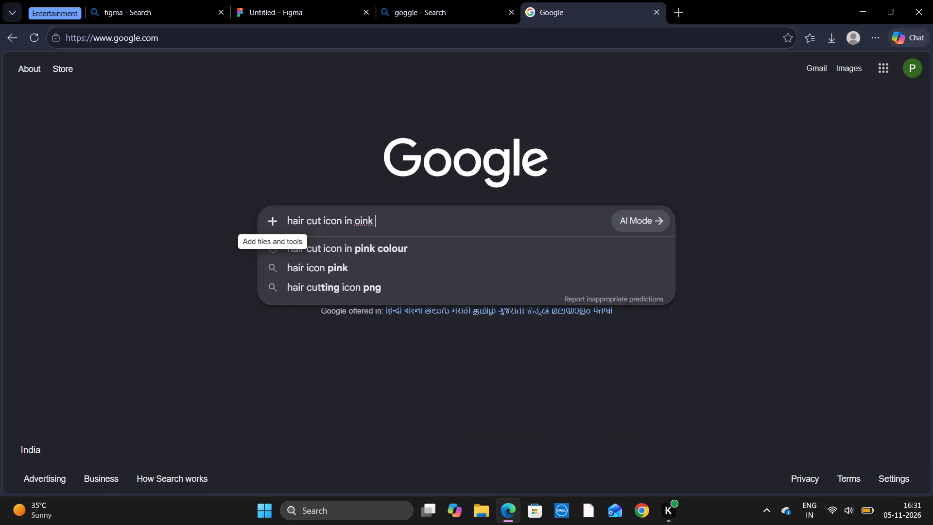
pyautogui.press('BackSpace')
pyautogui.press('BackSpace')
pyautogui.press('BackSpace')
pyautogui.press('BackSpace')
pyautogui.press('BackSpace')
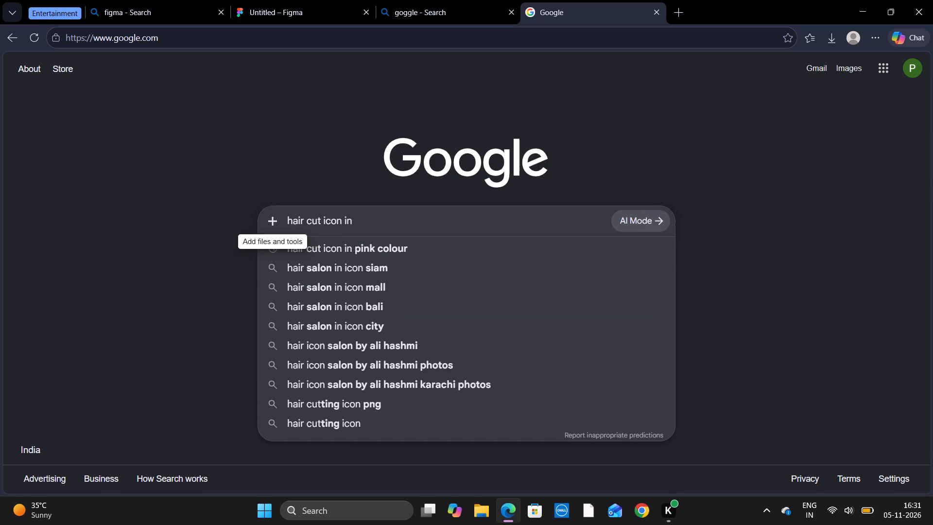
pyautogui.write('pink')
pyautogui.press('space')
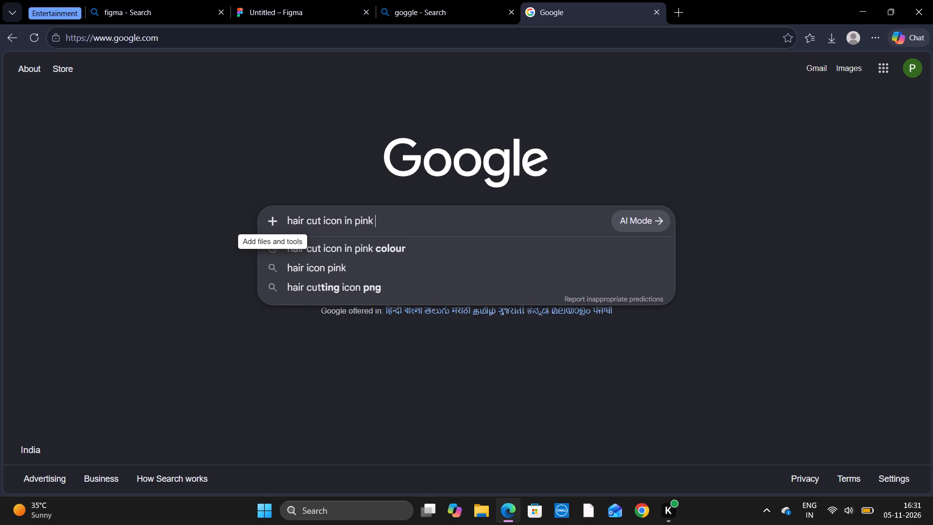
pyautogui.write('clo')
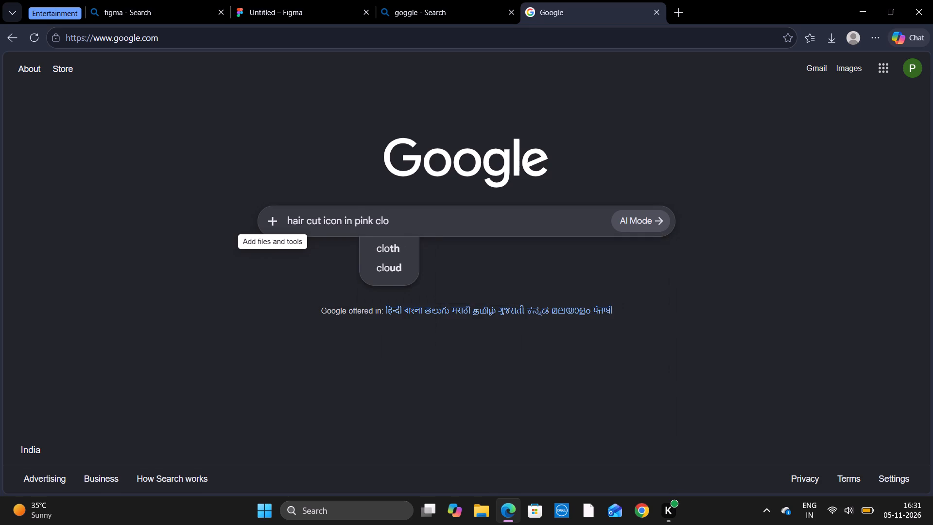
pyautogui.write('ur')
pyautogui.press('Return')
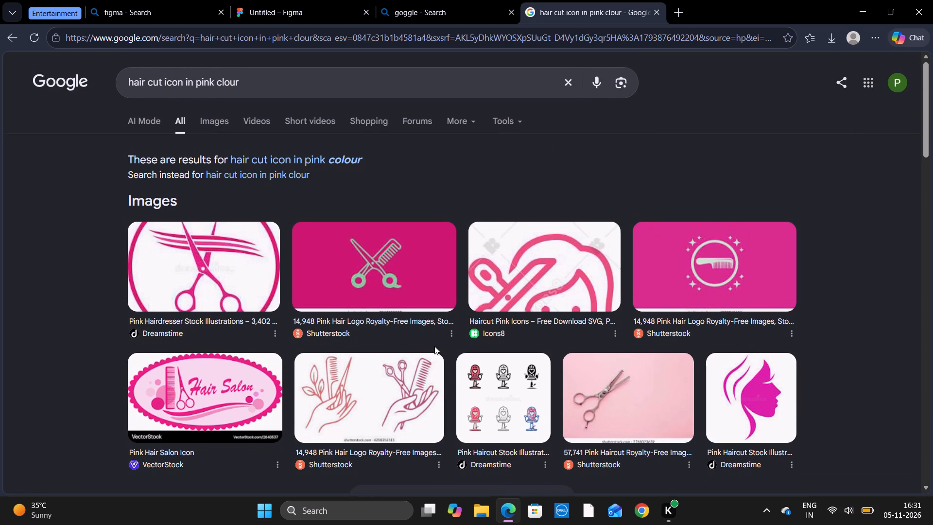
# Copy the pink scissors-and-hair image from the results, paste it onto the Salon screen in Figma and shrink it.
pyautogui.rightClick(174, 282)
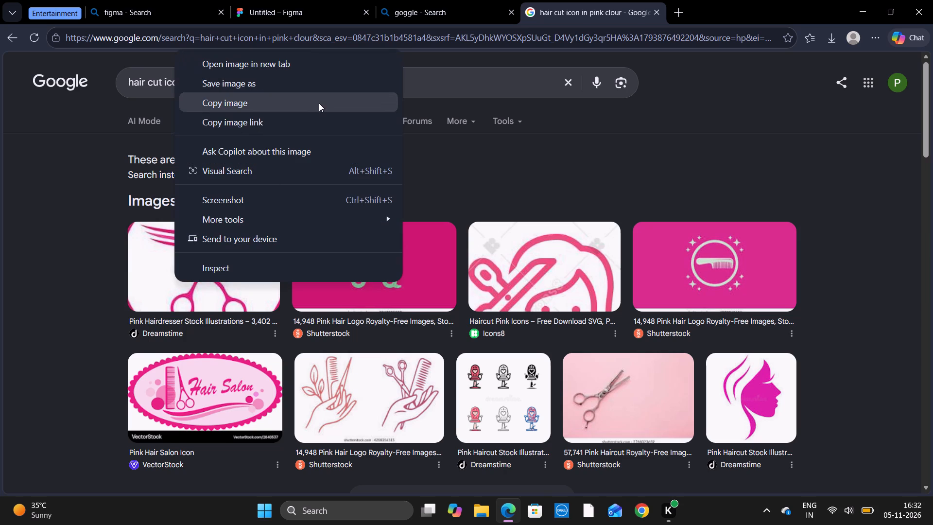
pyautogui.click(319, 103)
pyautogui.click(303, 13)
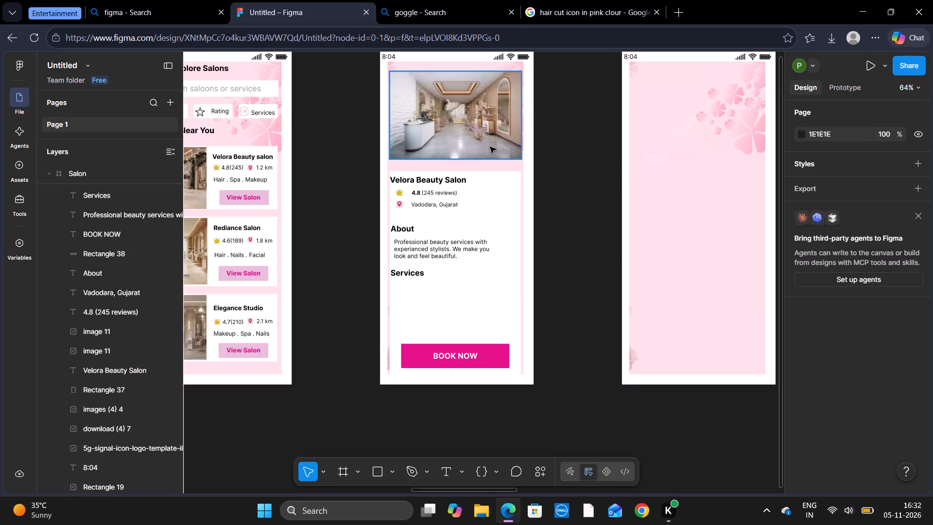
pyautogui.click(573, 211)
pyautogui.hotkey('ctrl', 'v')
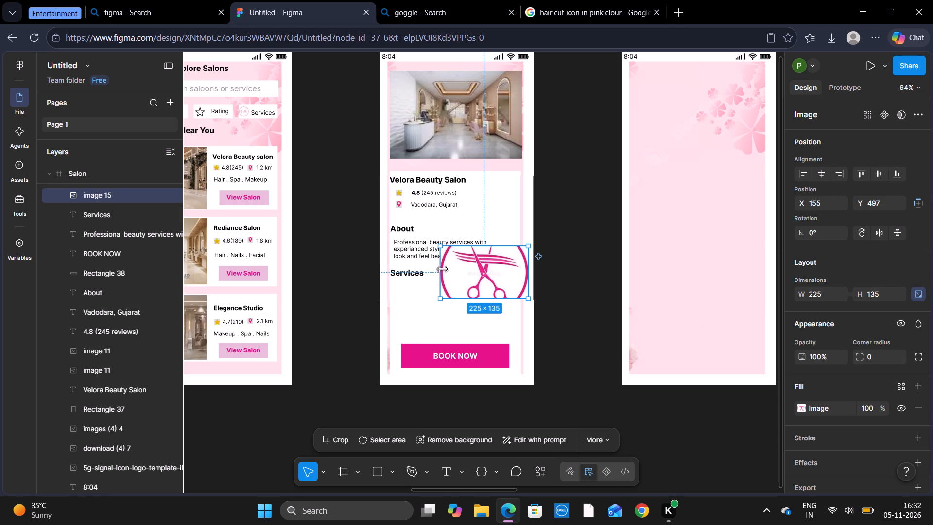
pyautogui.moveTo(438, 248); pyautogui.dragTo(508, 289)
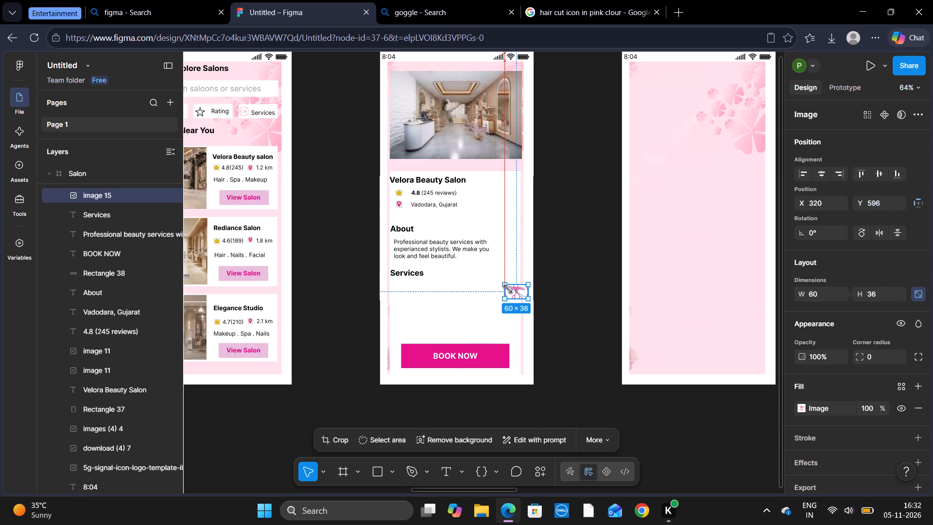
# Shrink the pink scissors image to 49 × 29 and place it just below the "Services" heading, at about X 33, Y 592.
pyautogui.moveTo(508, 289); pyautogui.dragTo(509, 289)
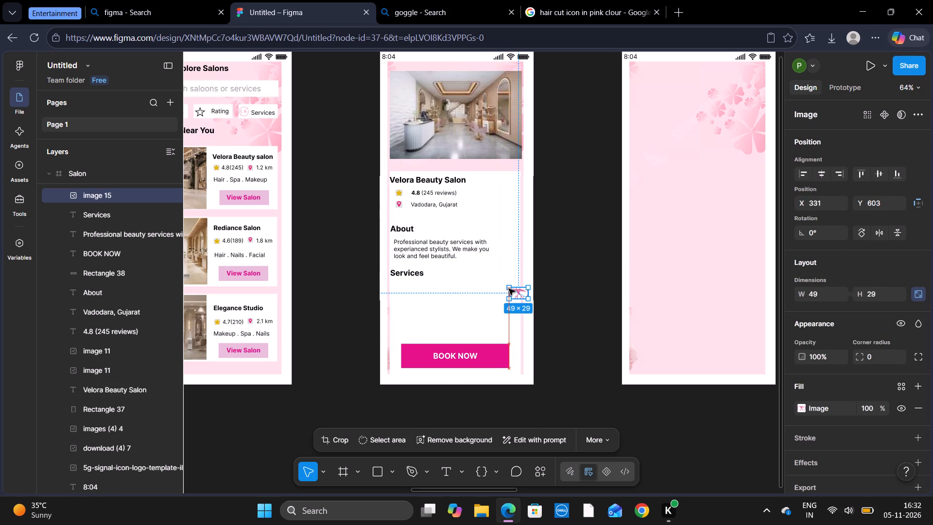
pyautogui.moveTo(518, 294); pyautogui.dragTo(401, 302)
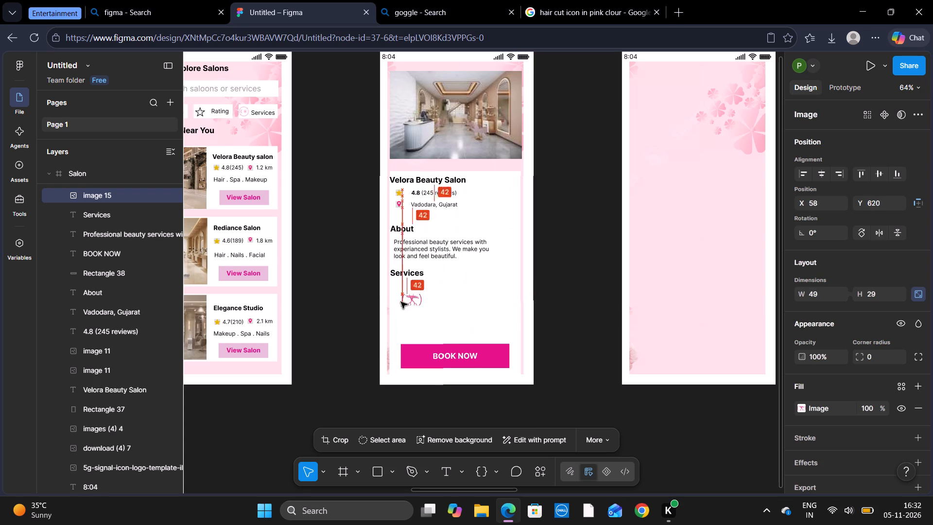
pyautogui.moveTo(401, 302); pyautogui.dragTo(400, 293)
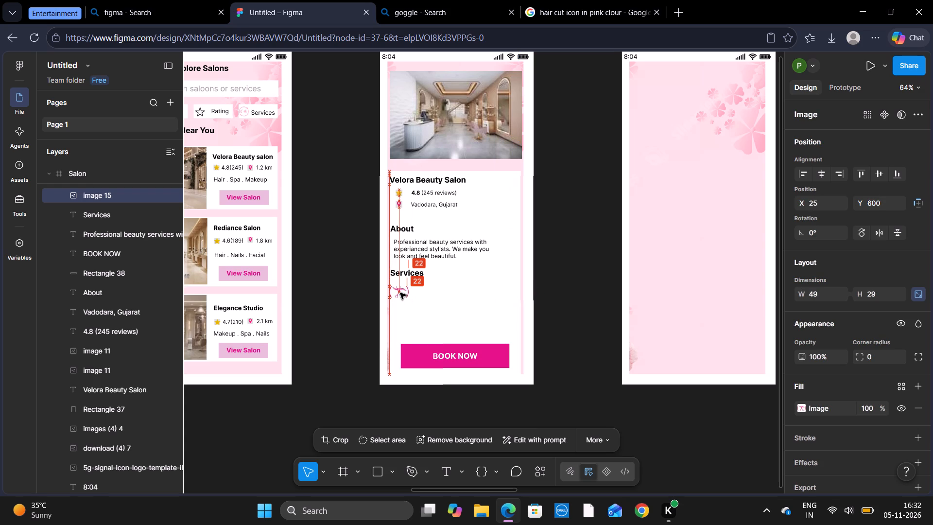
pyautogui.moveTo(400, 293); pyautogui.dragTo(402, 290)
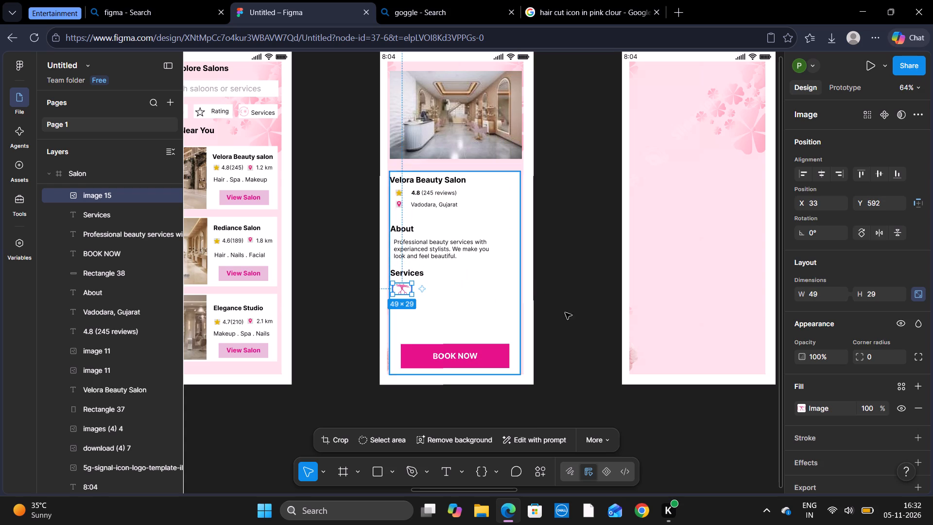
pyautogui.click(575, 315)
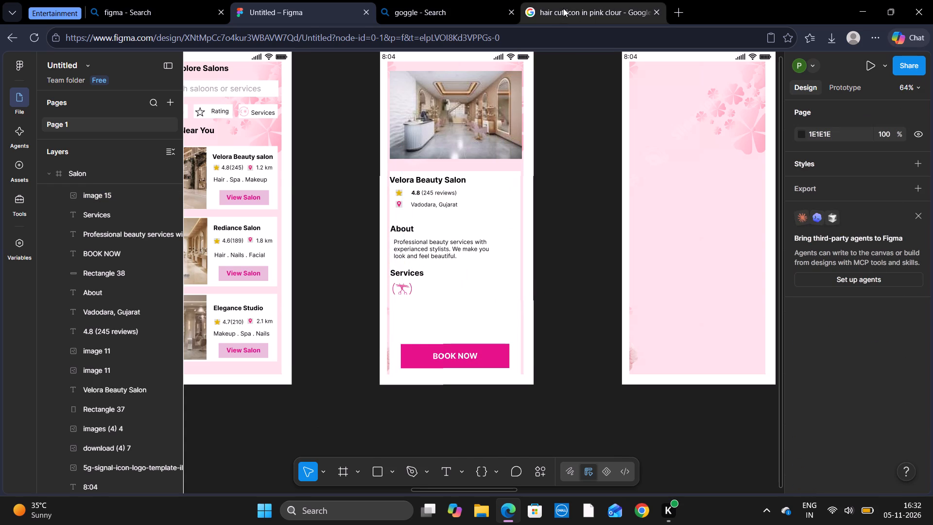
# Switch to the Google results in the browser and change the search to "hair spa icon in pink clour".
pyautogui.click(563, 8)
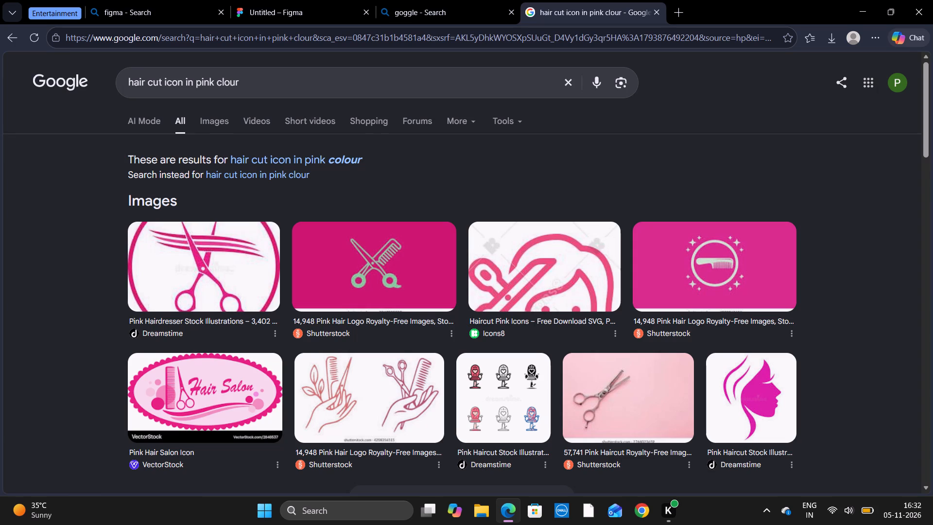
pyautogui.click(160, 82)
pyautogui.press('BackSpace')
pyautogui.press('BackSpace')
pyautogui.press('BackSpace')
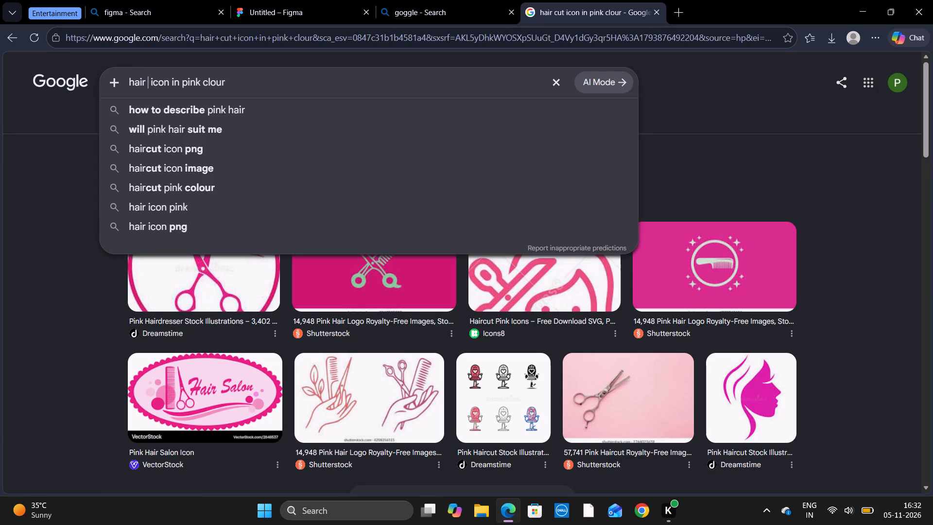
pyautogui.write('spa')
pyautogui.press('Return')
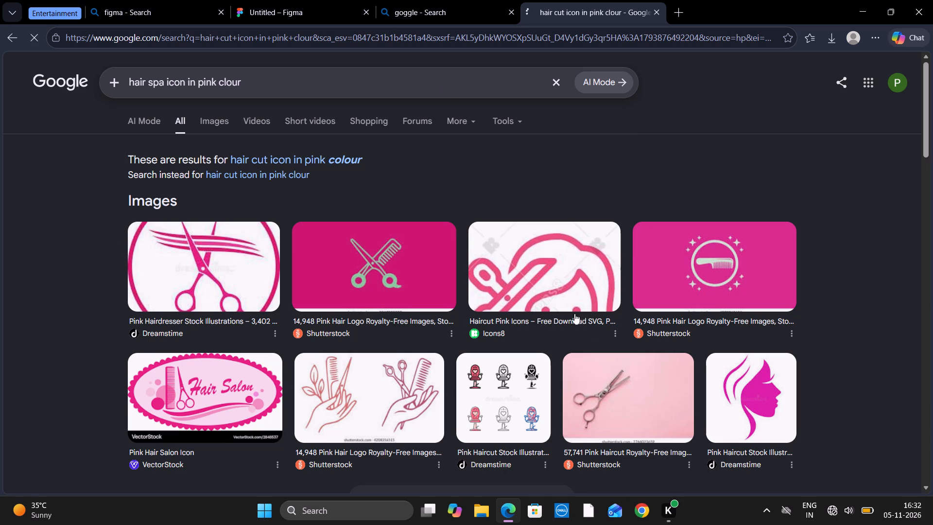
# Restore the internet connection by cancelling the stalled Wi-Fi attempt and reconnecting to the "vivo Y19 5G" network.
pyautogui.click(833, 514)
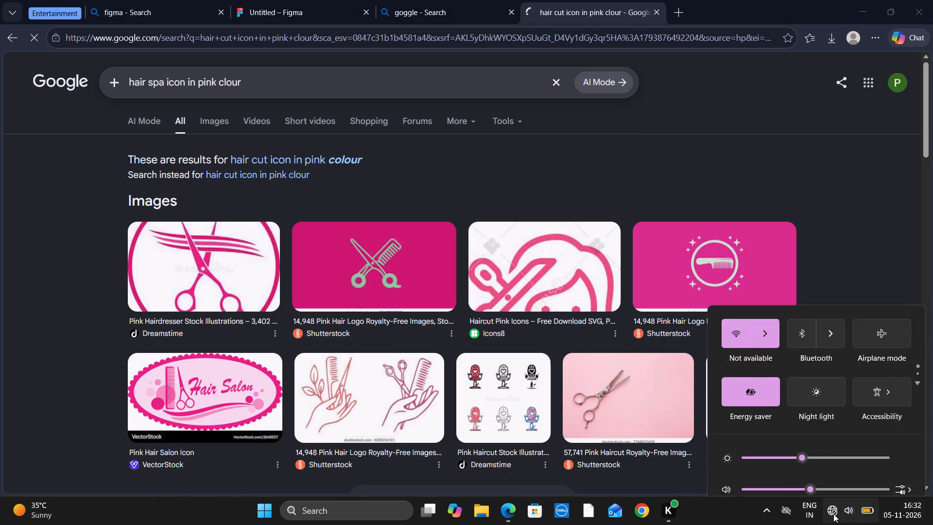
pyautogui.click(775, 277)
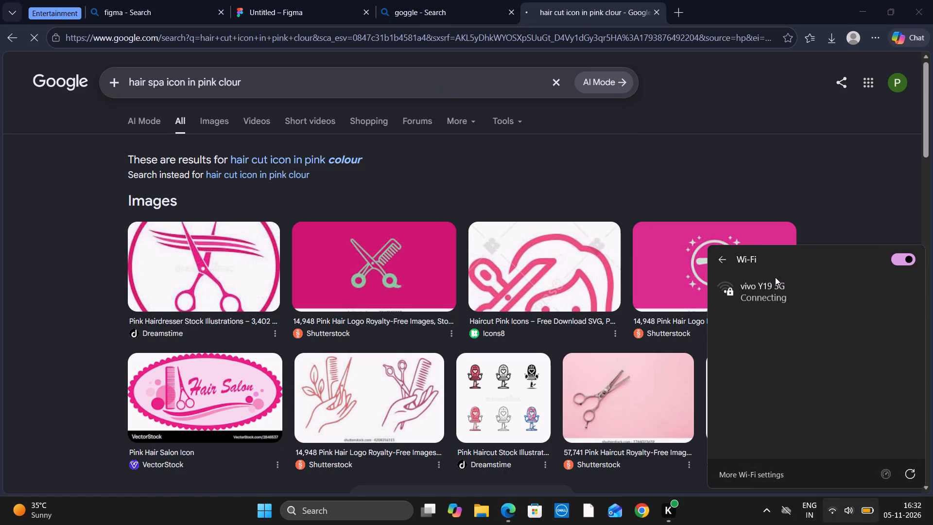
pyautogui.click(777, 287)
pyautogui.click(850, 350)
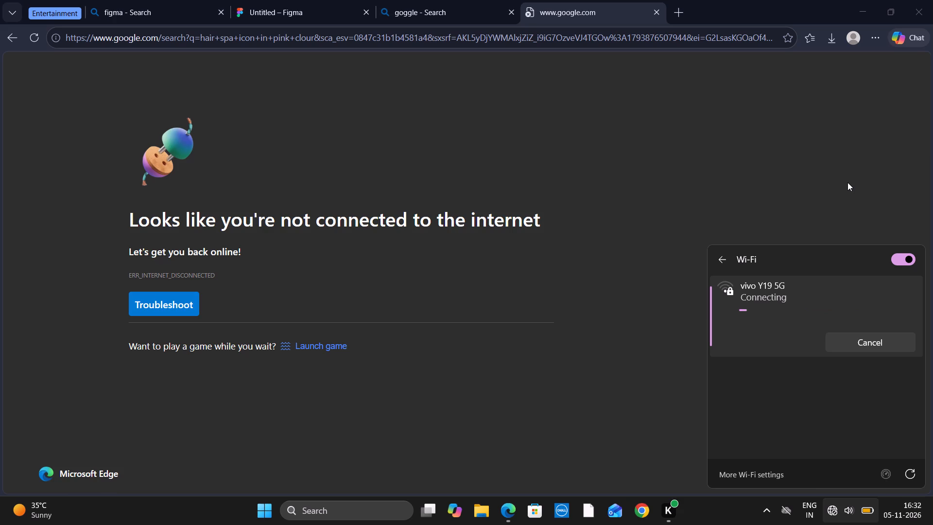
pyautogui.click(897, 338)
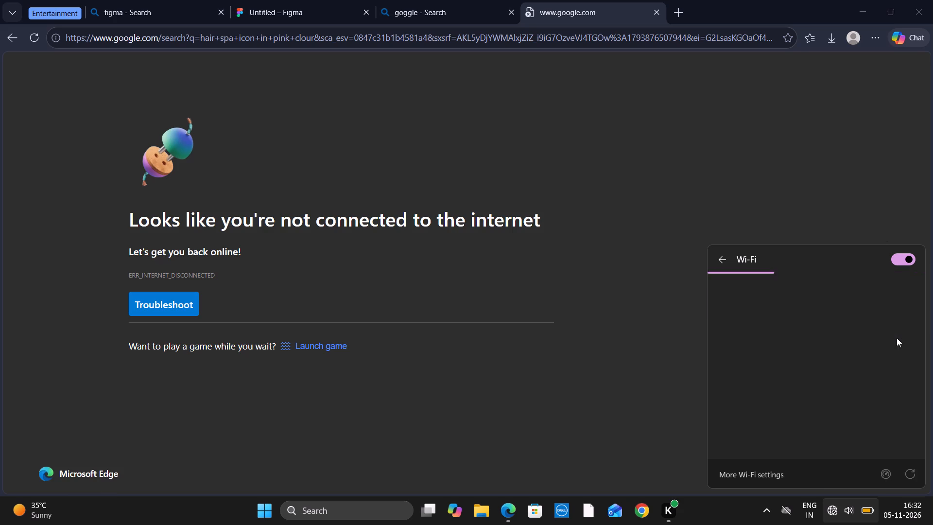
pyautogui.click(806, 295)
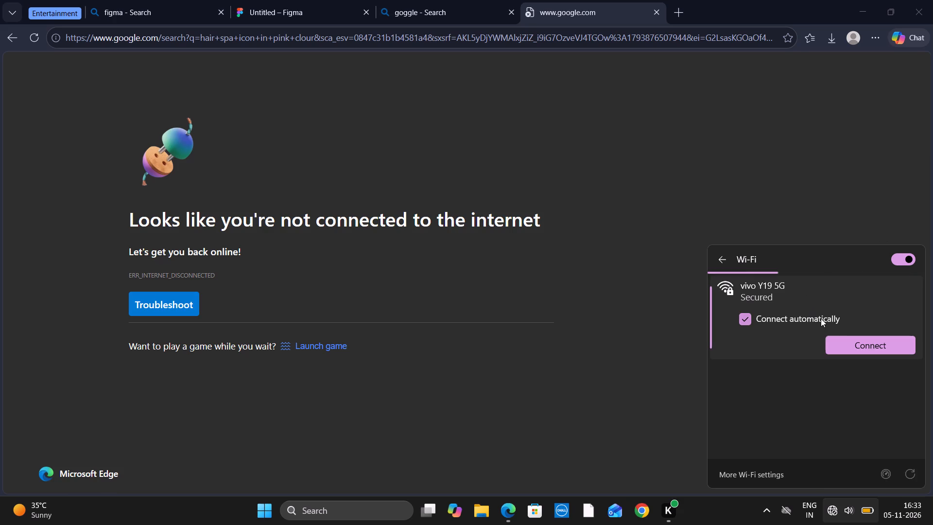
pyautogui.click(836, 352)
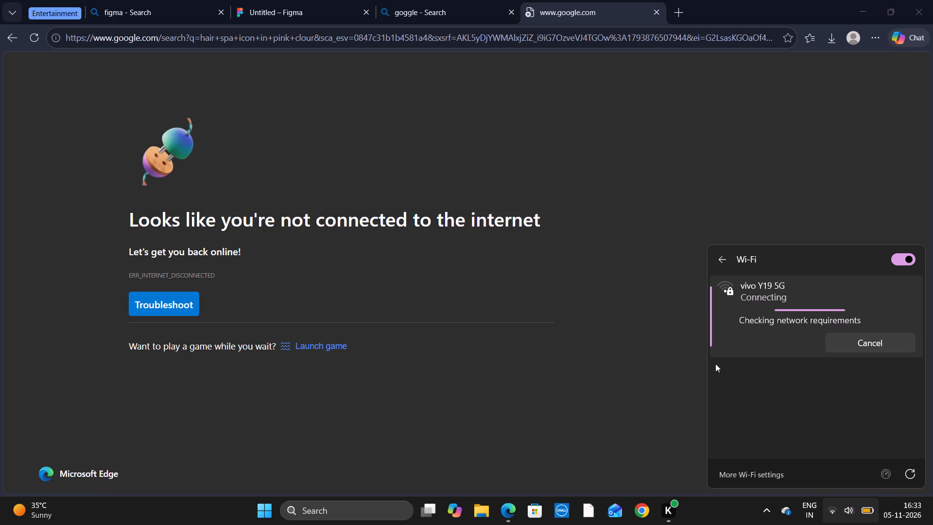
# Run the network troubleshooter from the offline page to check the internet connection.
pyautogui.click(176, 301)
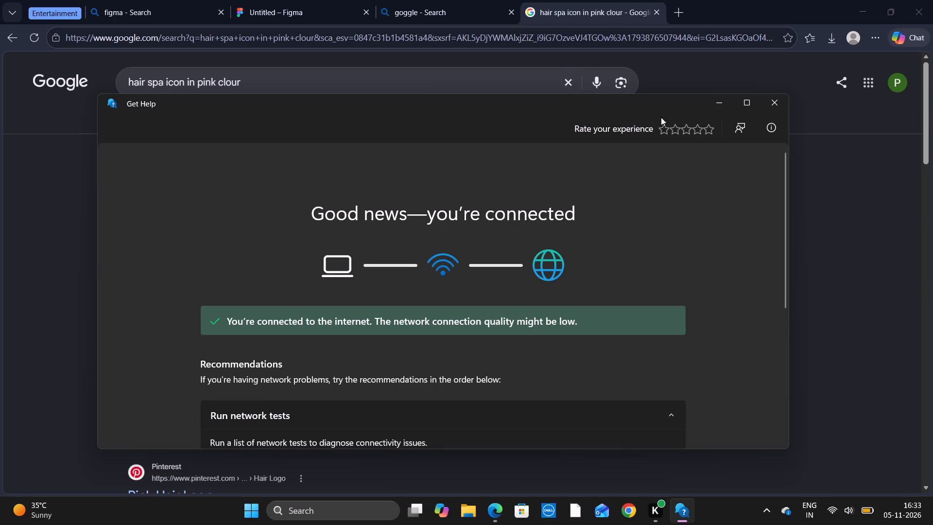
# Close the Get Help window and search Google for "hair icon in pink clour" by removing "spa" from the query.
pyautogui.click(771, 105)
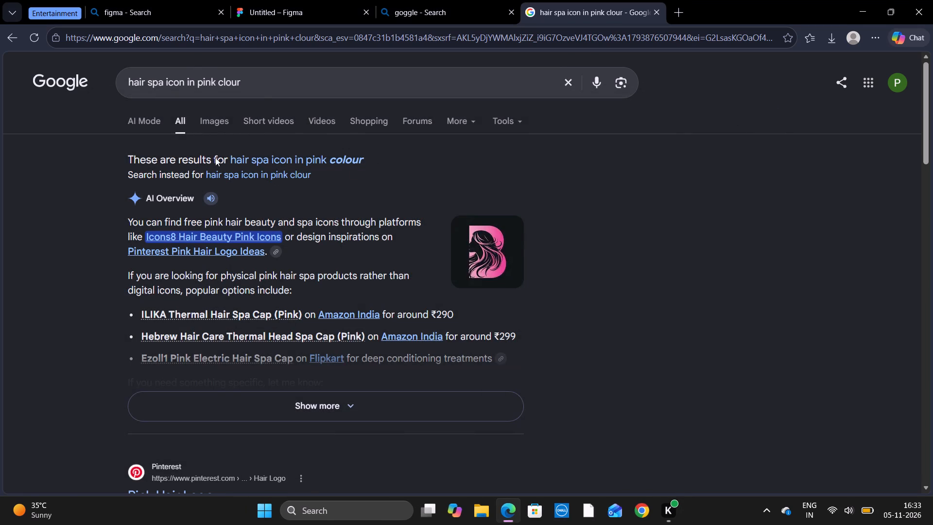
pyautogui.scroll(3, 232, 176)
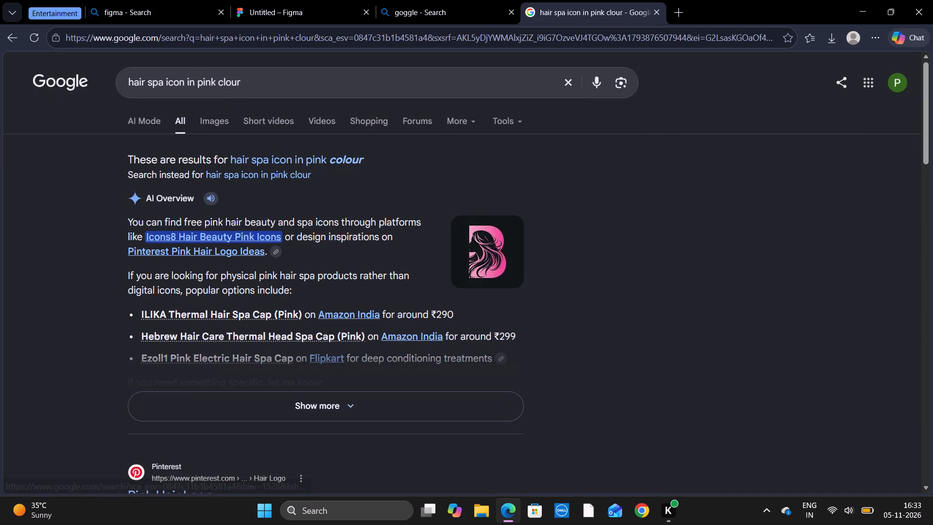
pyautogui.click(164, 81)
pyautogui.press('BackSpace')
pyautogui.press('BackSpace')
pyautogui.press('BackSpace')
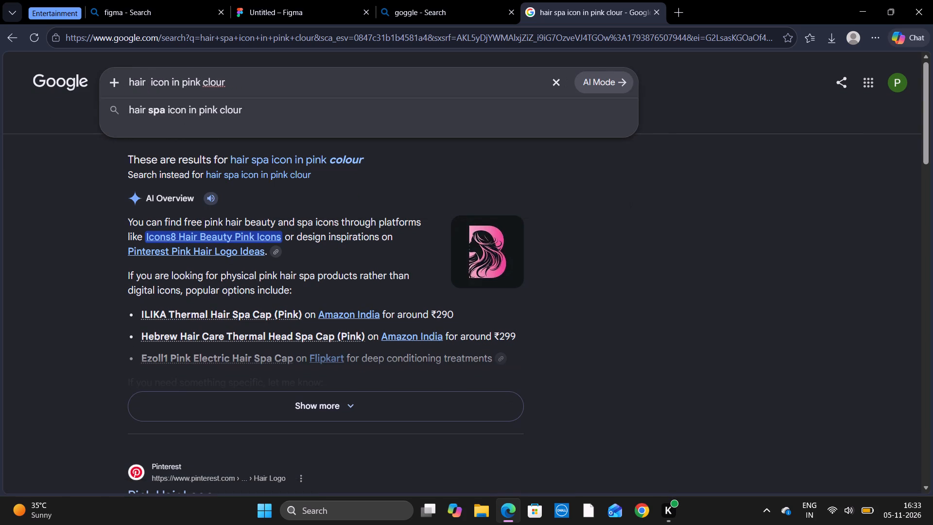
pyautogui.press('Return')
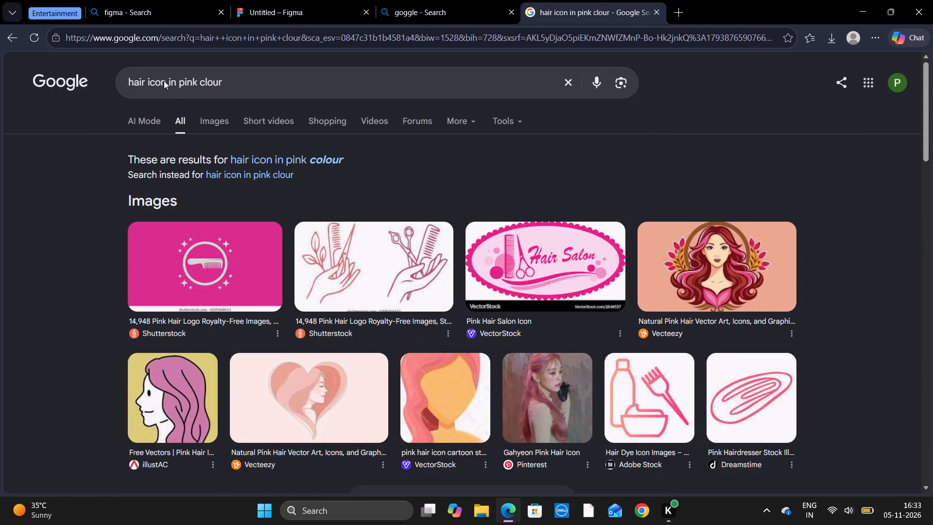
# Copy the hair dye bottle, brush and bowl icon from the image results and paste it onto the Salon screen in Figma.
pyautogui.scroll(-1, 480, 251)
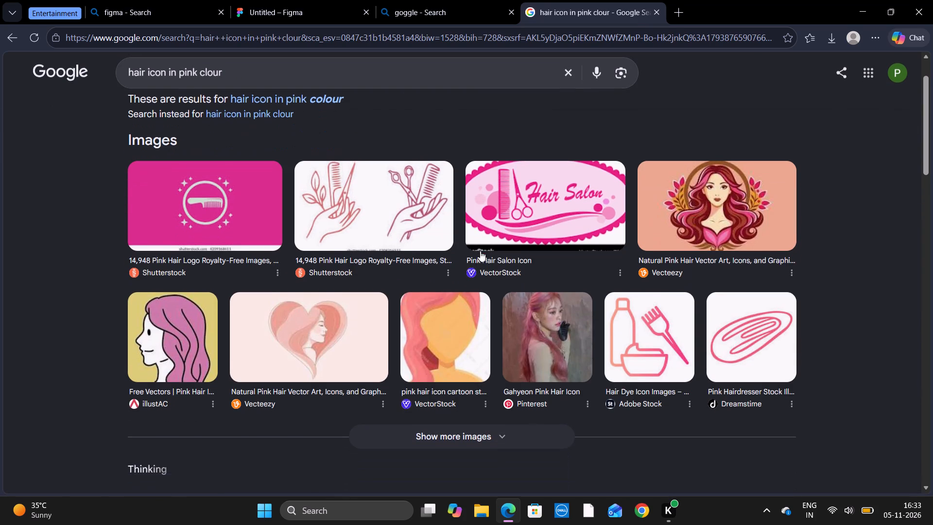
pyautogui.scroll(-5, 480, 251)
pyautogui.scroll(1, 480, 251)
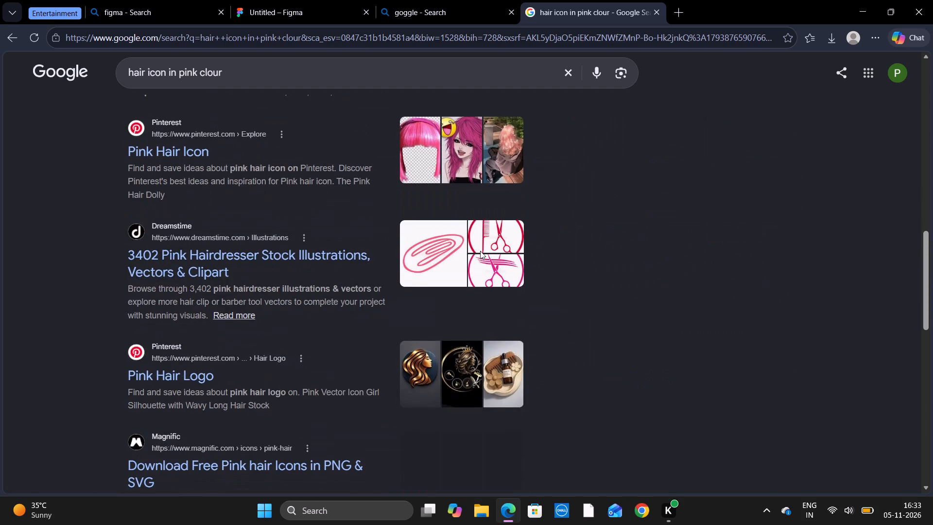
pyautogui.scroll(1, 480, 251)
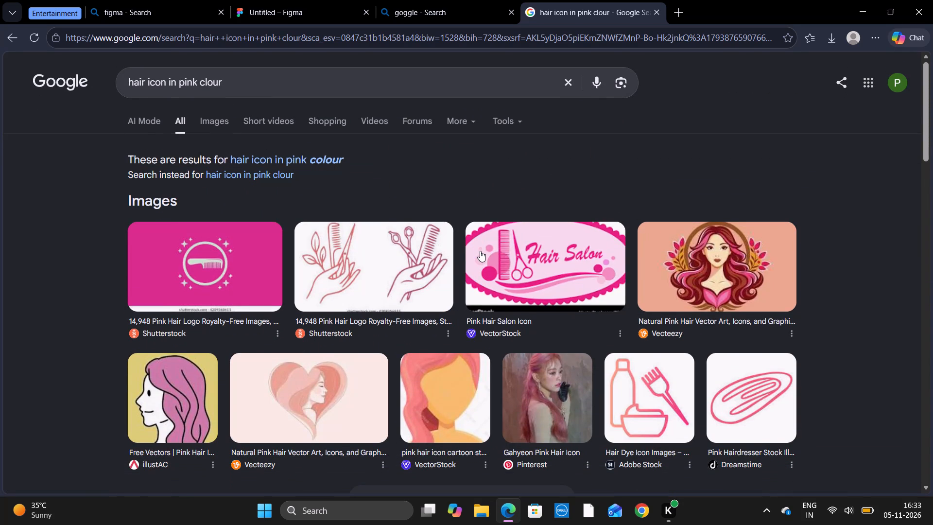
pyautogui.rightClick(652, 397)
pyautogui.click(751, 213)
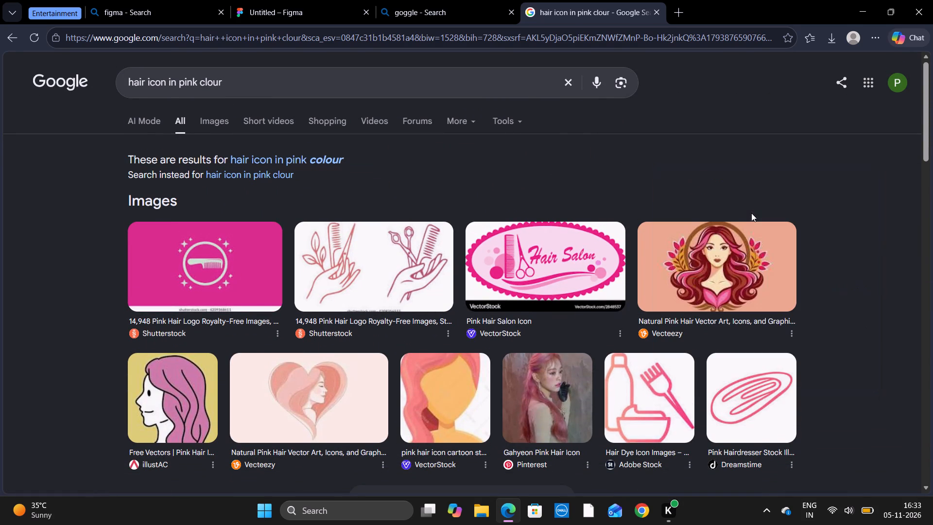
pyautogui.click(273, 4)
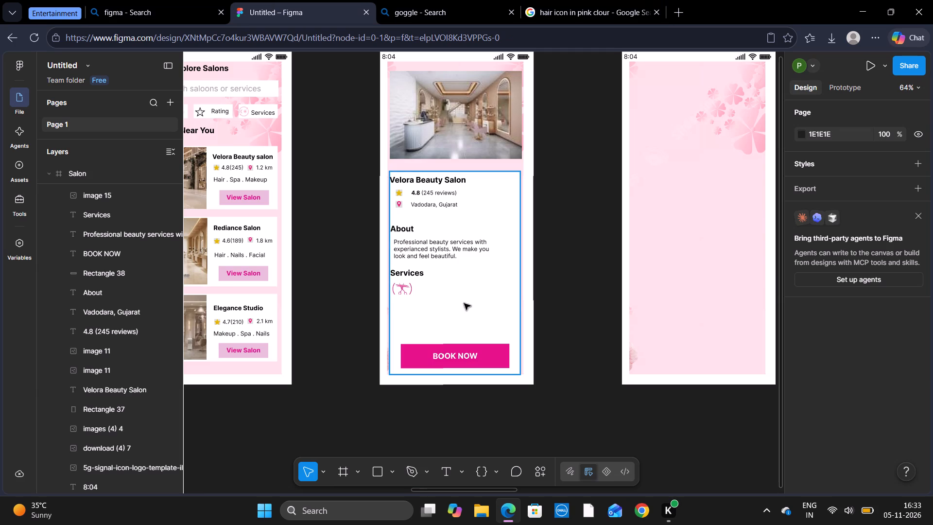
pyautogui.click(565, 302)
pyautogui.hotkey('ctrl', 'v')
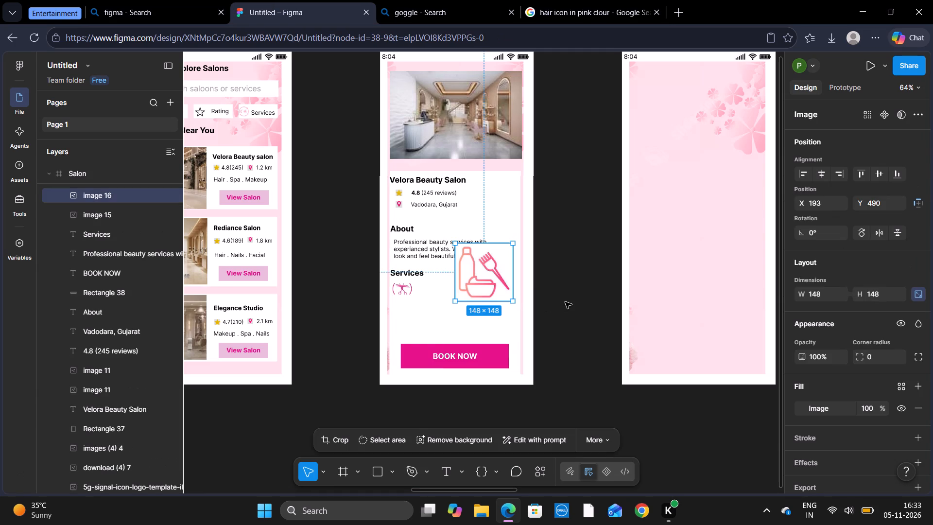
# Shrink the hair dye icon to 39 × 39 and place it below the scissors icon, at about X 40, Y 634.
pyautogui.moveTo(451, 245); pyautogui.dragTo(471, 274)
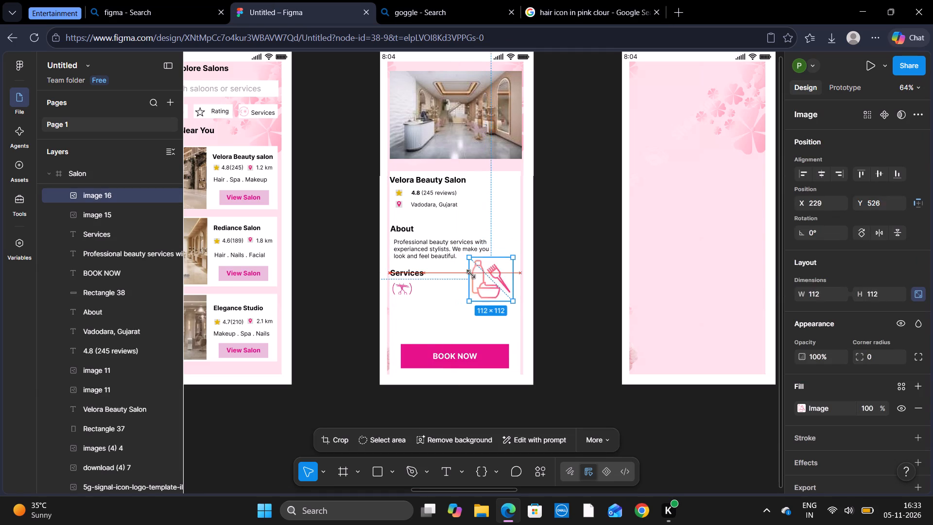
pyautogui.moveTo(471, 274); pyautogui.dragTo(493, 296)
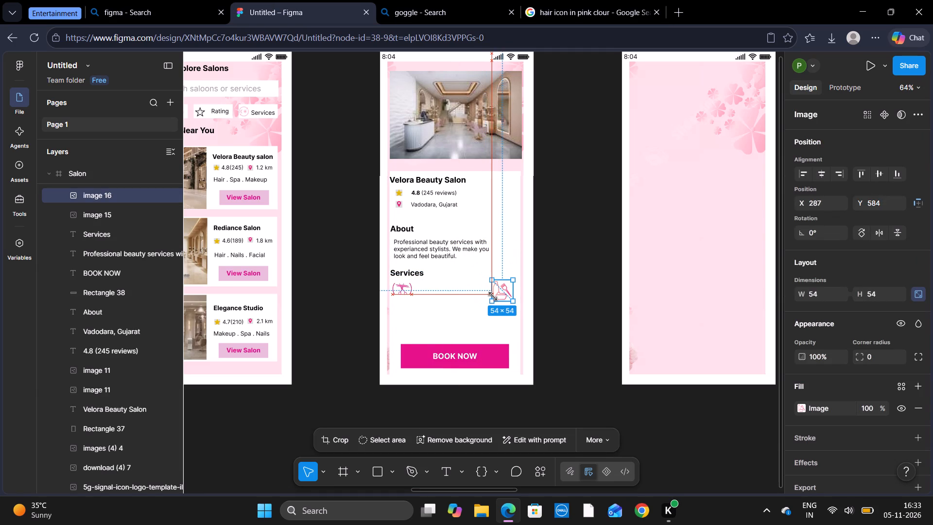
pyautogui.moveTo(493, 296); pyautogui.dragTo(497, 299)
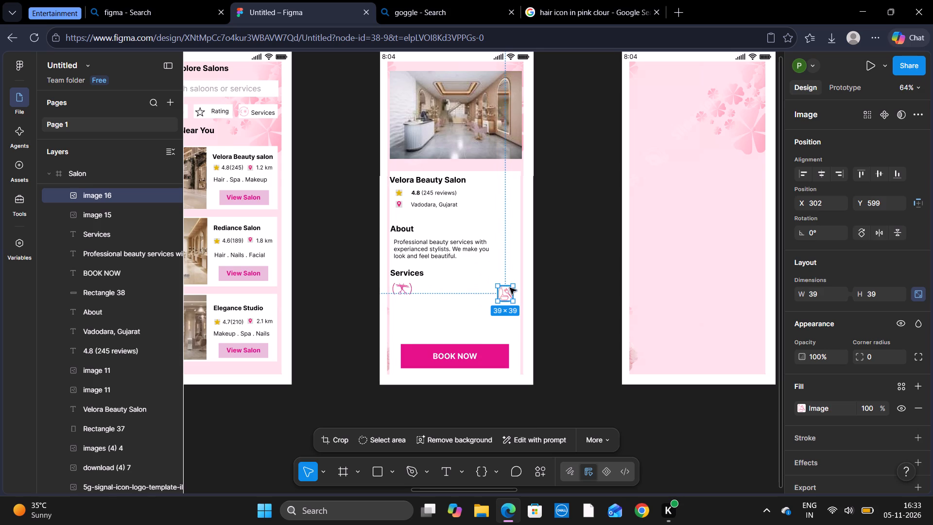
pyautogui.moveTo(506, 293); pyautogui.dragTo(413, 299)
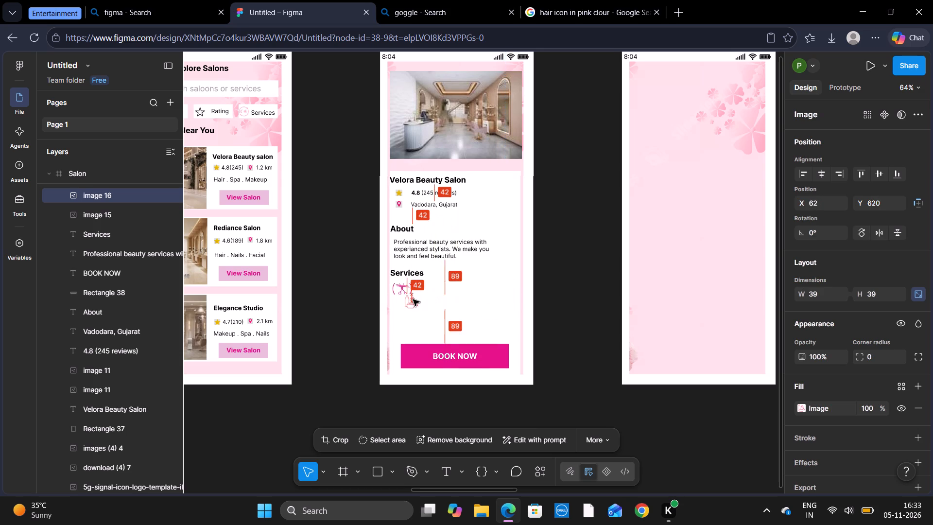
pyautogui.moveTo(413, 299); pyautogui.dragTo(404, 305)
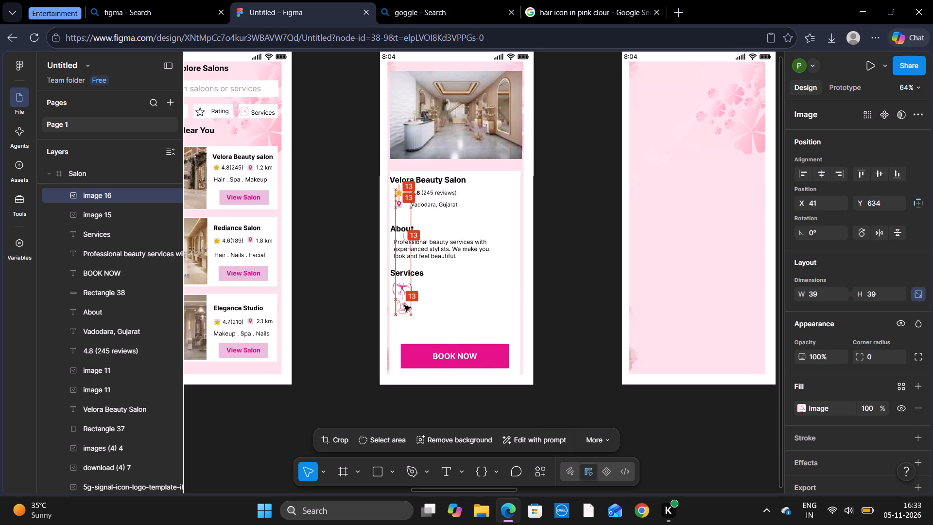
pyautogui.moveTo(404, 305); pyautogui.dragTo(403, 305)
pyautogui.click(578, 319)
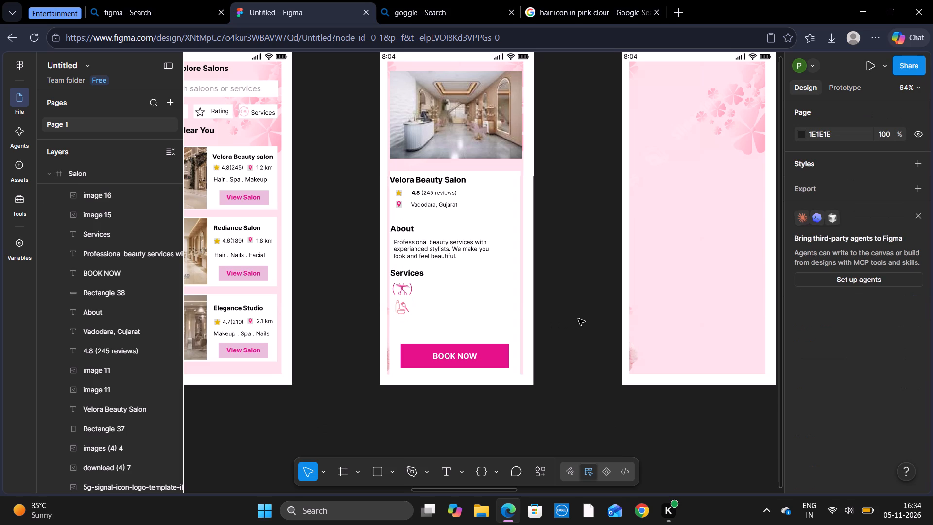
# Search Google for "facial icon in pink clour", replacing "hair" in the previous query.
pyautogui.click(615, 15)
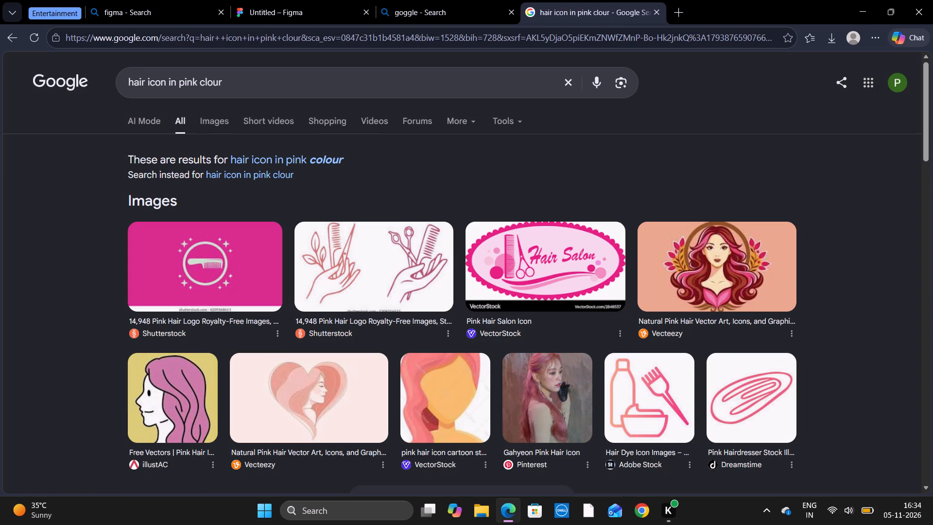
pyautogui.click(145, 79)
pyautogui.press('BackSpace')
pyautogui.press('BackSpace')
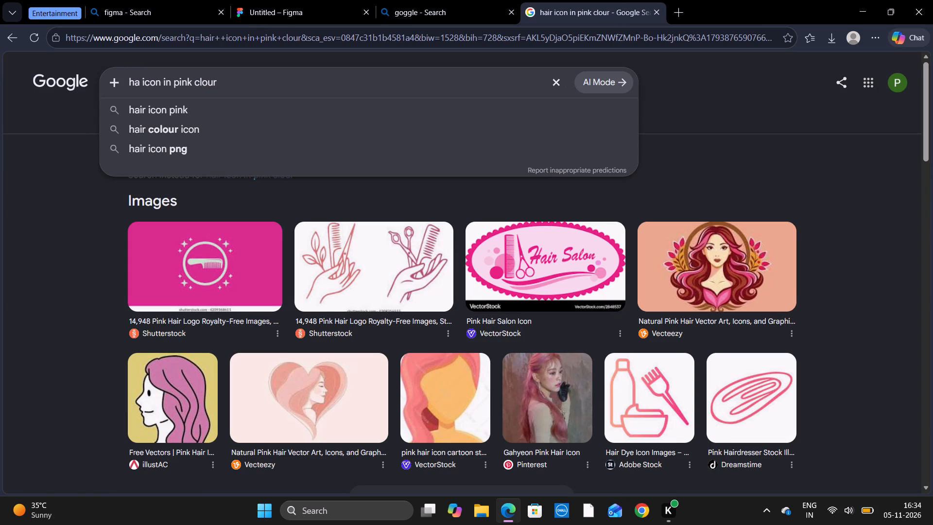
pyautogui.press('BackSpace')
pyautogui.press('BackSpace')
pyautogui.write('facial')
pyautogui.press('Return')
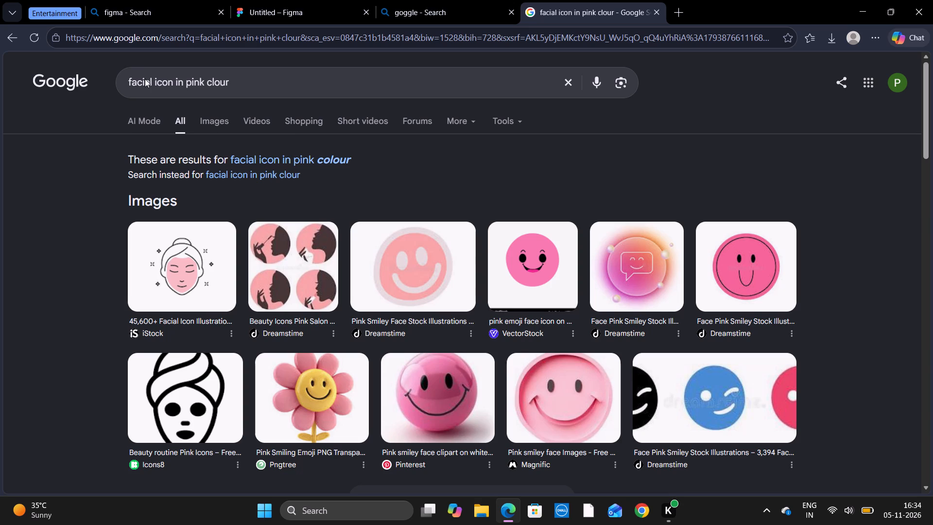
# Copy the pink facial treatment icon with the hair bun from the results and paste it onto the Salon screen in Figma.
pyautogui.rightClick(182, 247)
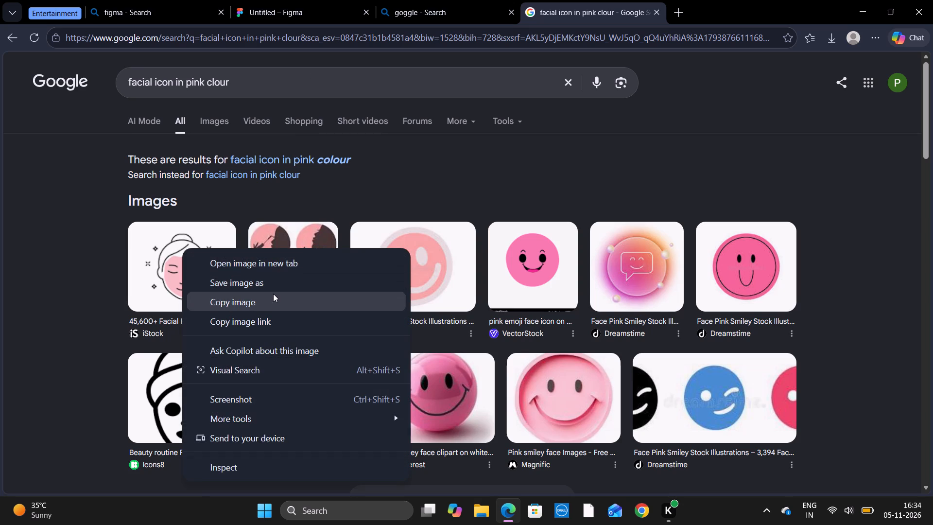
pyautogui.click(273, 299)
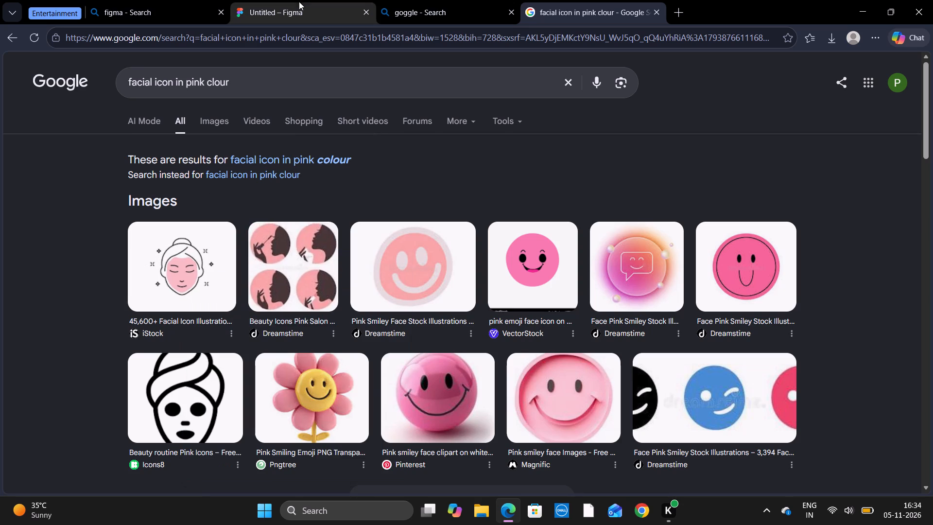
pyautogui.click(296, 10)
pyautogui.click(563, 302)
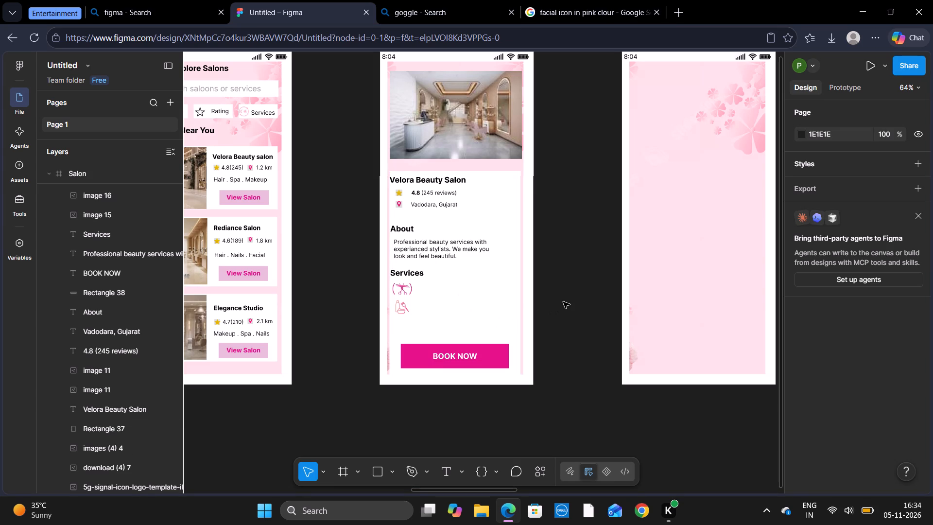
pyautogui.hotkey('ctrl', 'v')
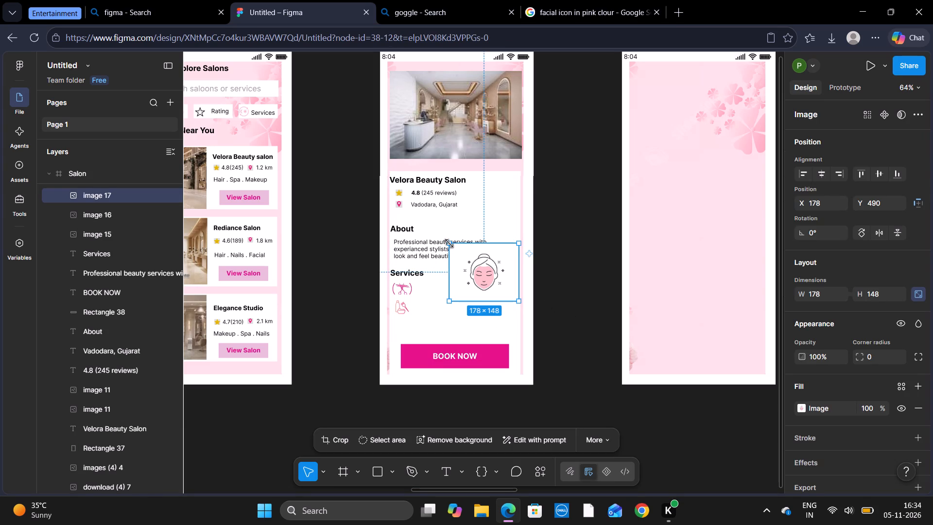
# Shrink the facial icon to 76 × 63 and place it below the hair dye icon, at about X 27, Y 665.
pyautogui.moveTo(449, 243); pyautogui.dragTo(487, 284)
pyautogui.moveTo(502, 289); pyautogui.dragTo(406, 326)
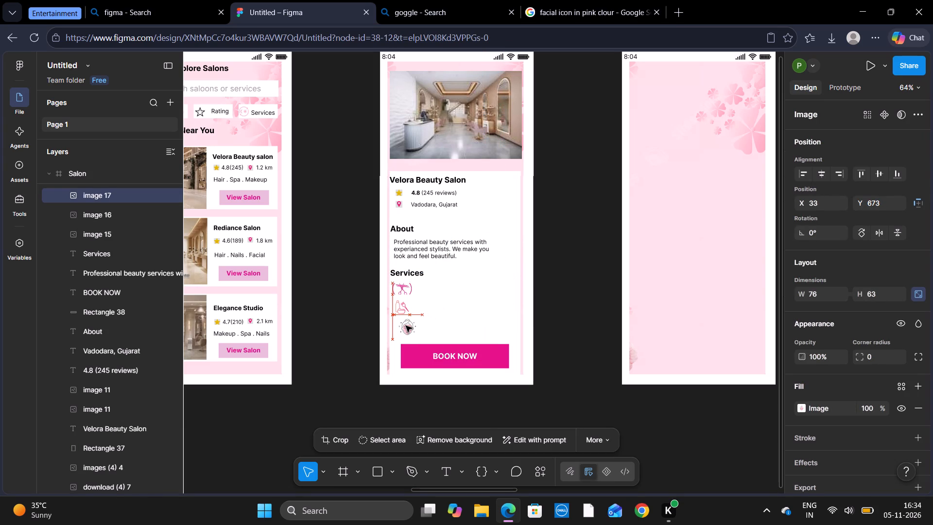
pyautogui.moveTo(406, 326); pyautogui.dragTo(402, 324)
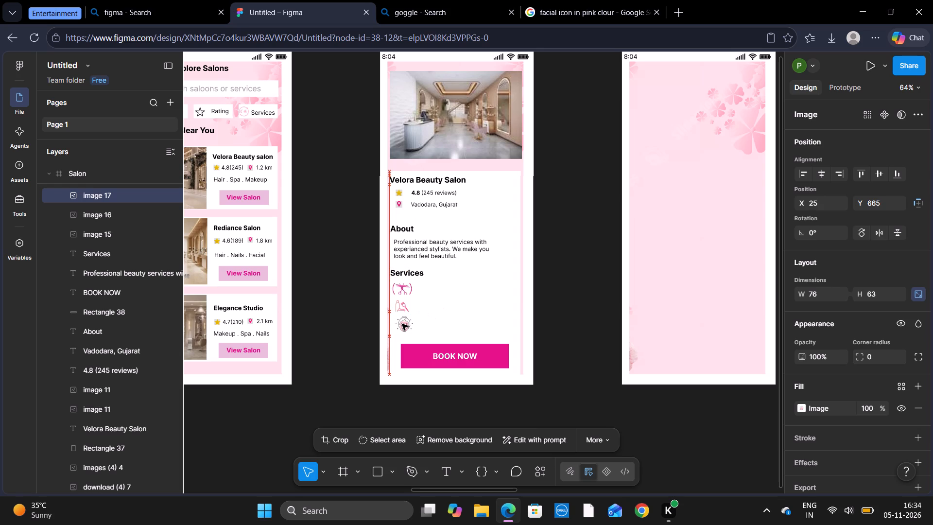
pyautogui.moveTo(402, 324); pyautogui.dragTo(403, 324)
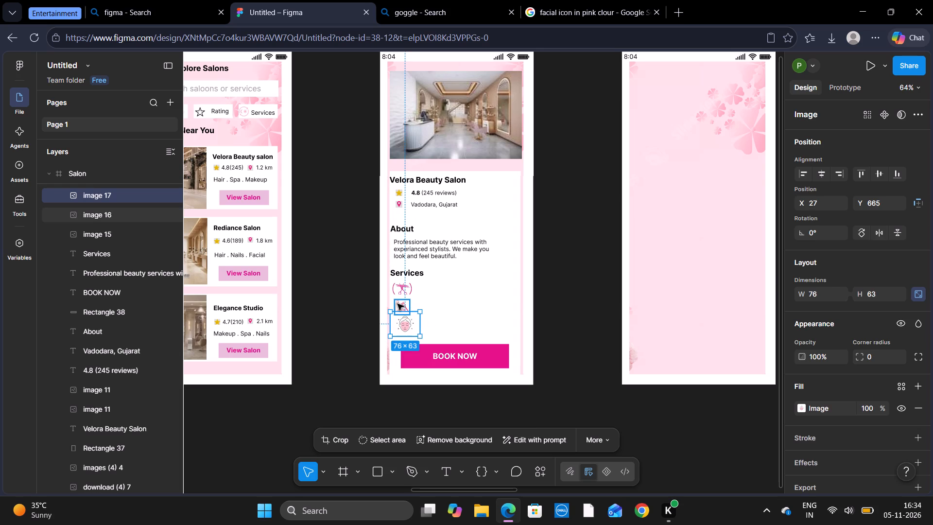
# Line up the hair dye icon at about X 49, Y 634 and the scissors icon at about X 41, Y 592 with the facial icon.
pyautogui.click(398, 305)
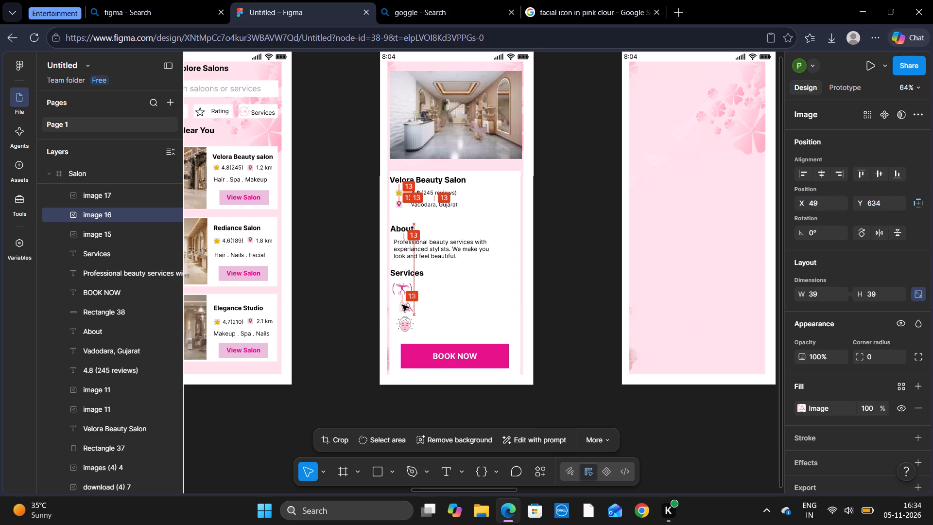
pyautogui.click(403, 287)
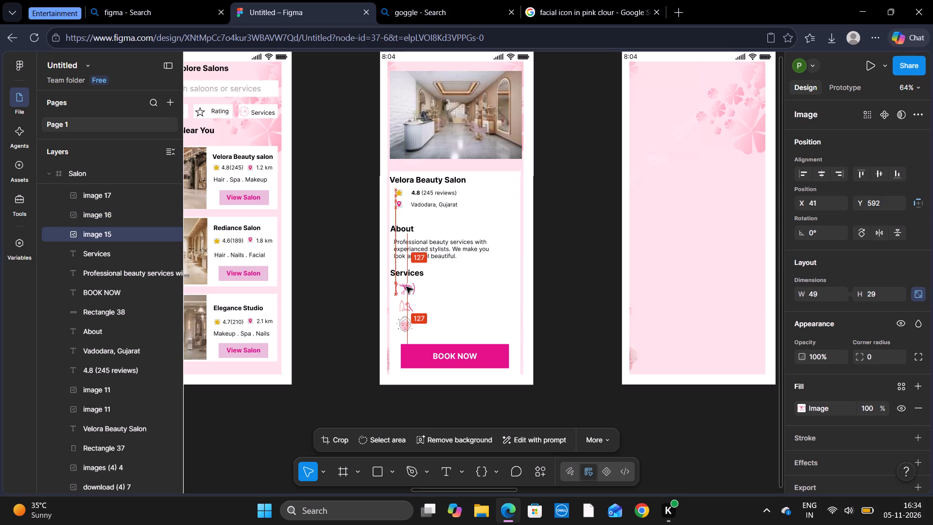
pyautogui.click(587, 318)
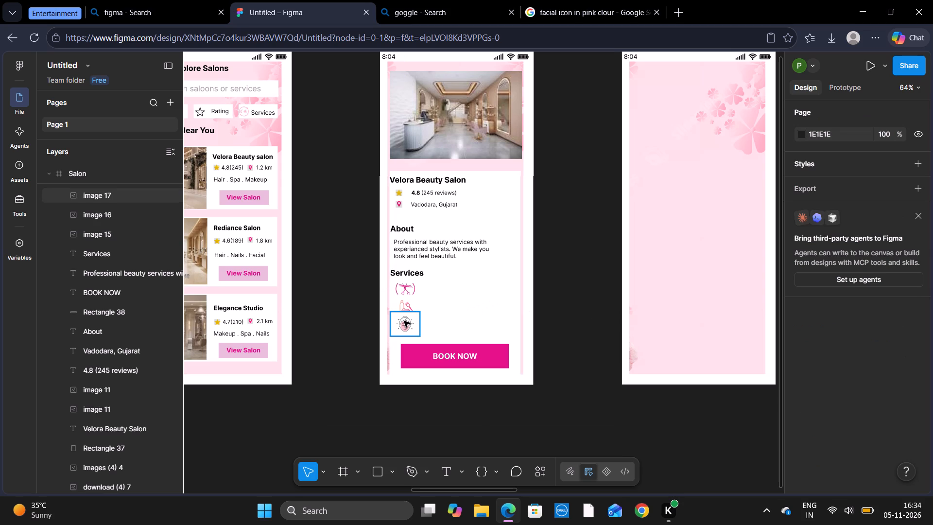
pyautogui.click(571, 316)
# Move the About heading up to about Y 426 and its description paragraph up to about X 36, Y 462.
pyautogui.hscroll(-1, 571, 316)
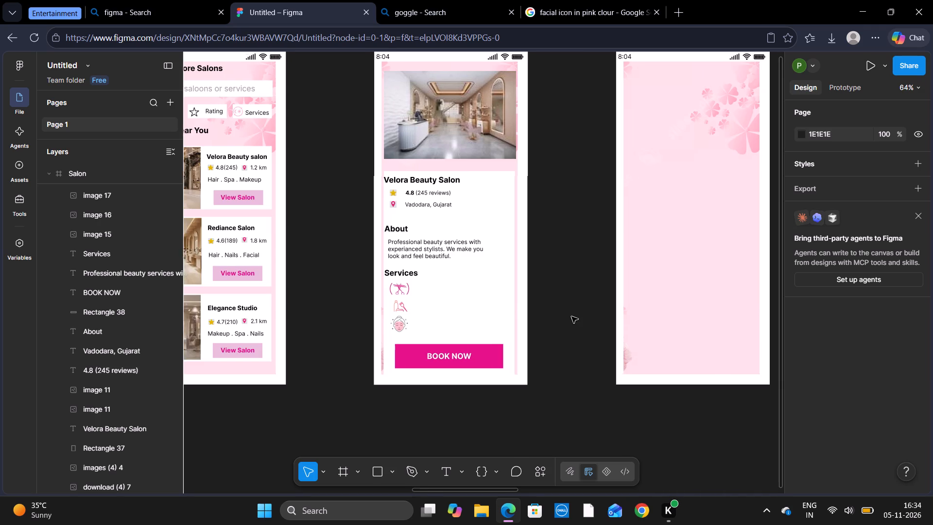
pyautogui.hscroll(-1, 571, 316)
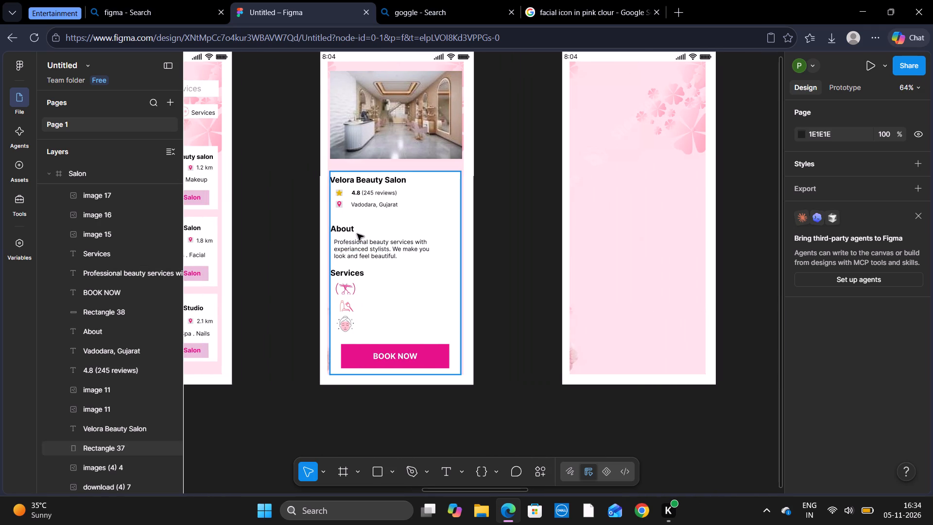
pyautogui.moveTo(355, 228); pyautogui.dragTo(354, 221)
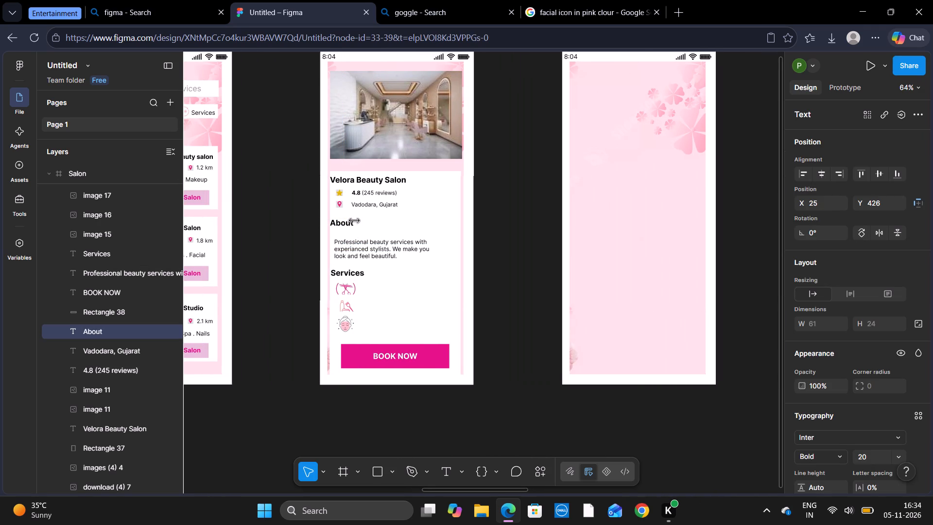
pyautogui.click(354, 221)
pyautogui.moveTo(364, 250); pyautogui.dragTo(364, 248)
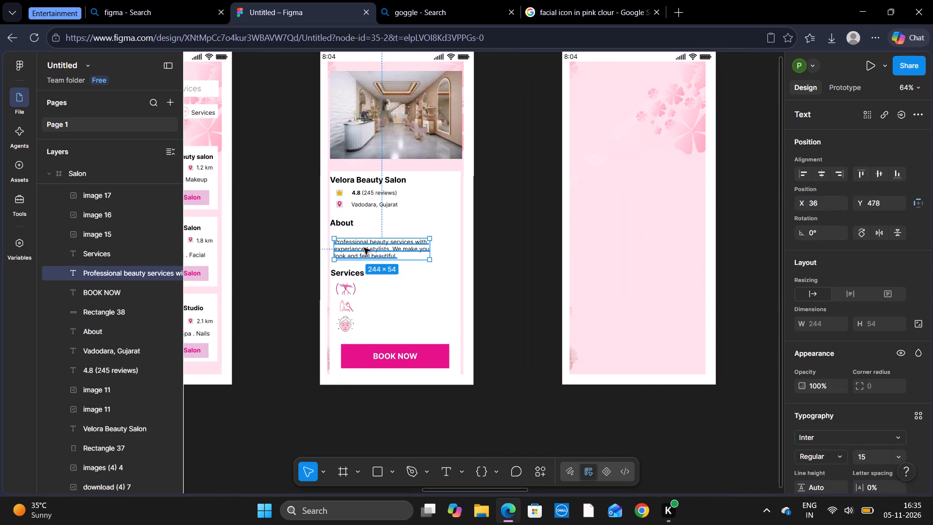
pyautogui.moveTo(364, 248); pyautogui.dragTo(364, 244)
pyautogui.click(364, 244)
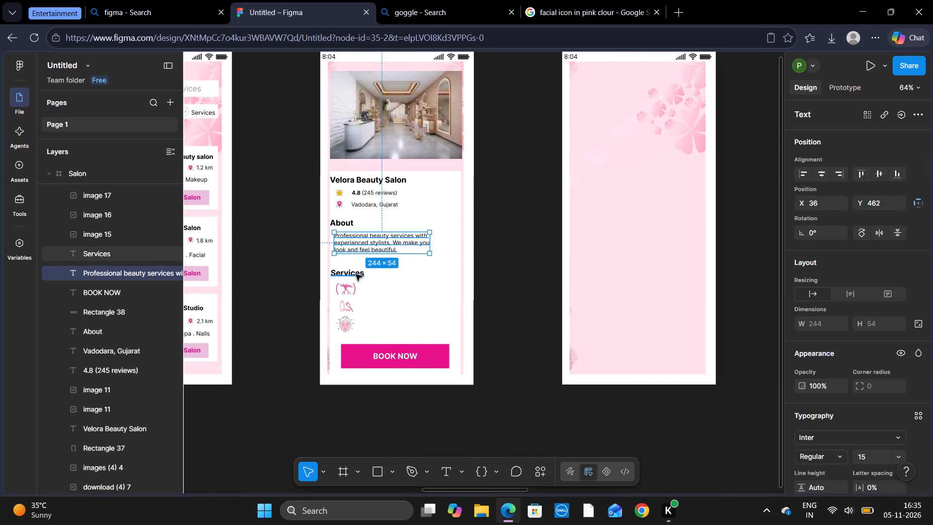
# Move the Services heading up to about X 27, Y 532, just under the About description.
pyautogui.moveTo(356, 274); pyautogui.dragTo(355, 267)
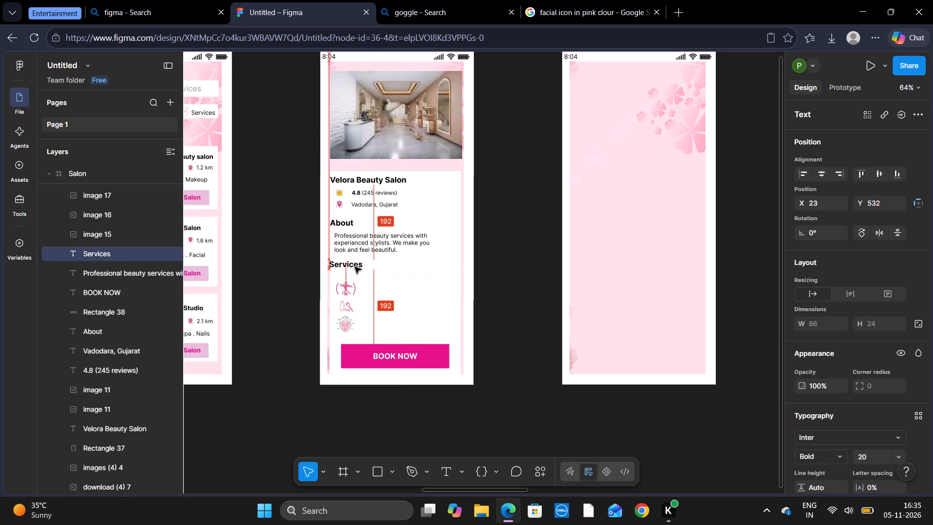
pyautogui.moveTo(355, 267); pyautogui.dragTo(358, 267)
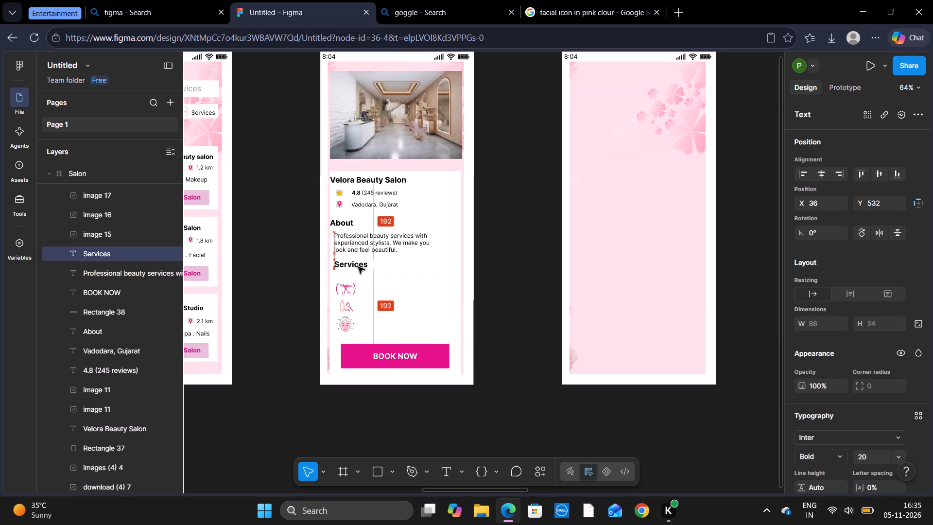
pyautogui.moveTo(358, 267); pyautogui.dragTo(357, 267)
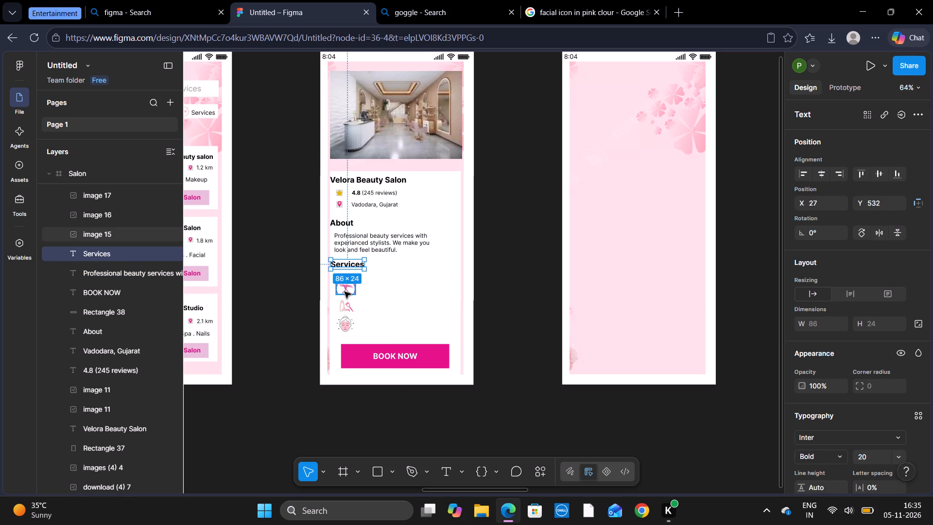
# Shift the scissors, hair dye and facial icons up under the Services heading, with the hair dye icon at about X 50, Y 612.
pyautogui.moveTo(345, 292); pyautogui.dragTo(345, 285)
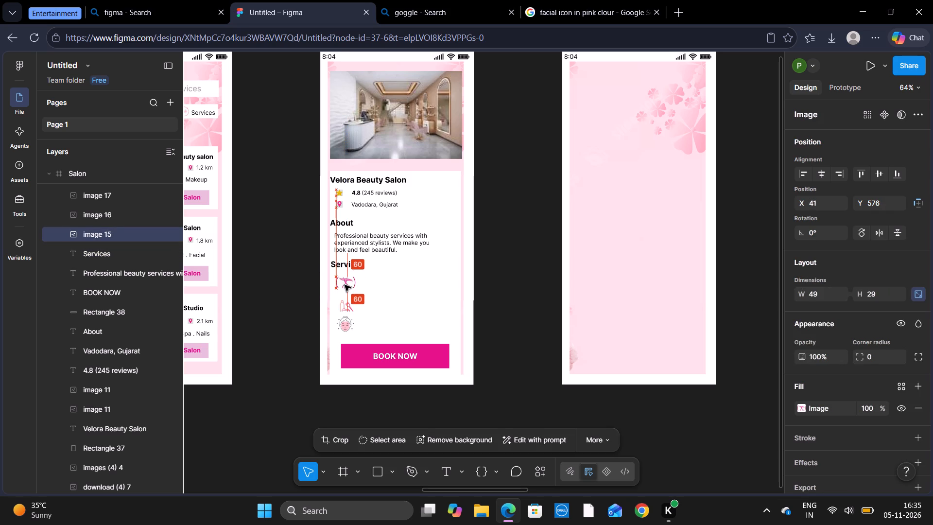
pyautogui.moveTo(345, 285); pyautogui.dragTo(345, 283)
pyautogui.moveTo(346, 305); pyautogui.dragTo(346, 298)
pyautogui.click(346, 298)
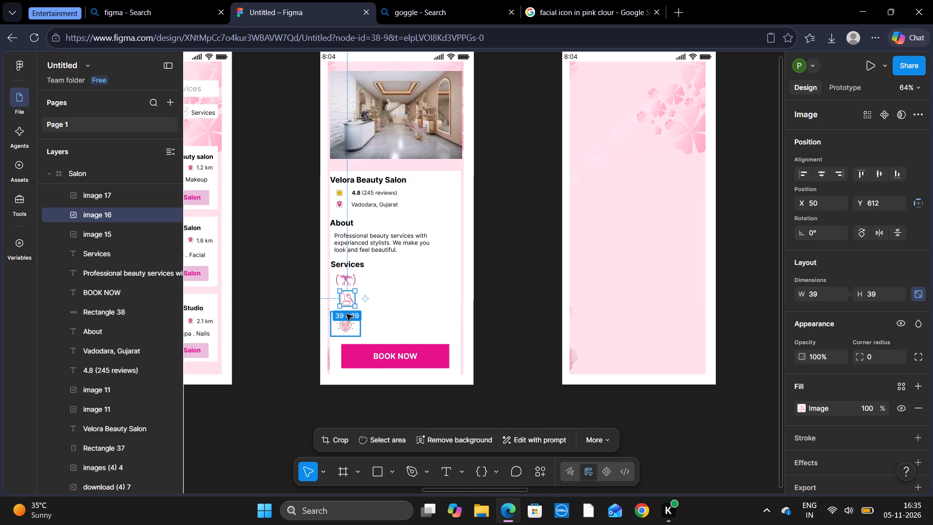
pyautogui.moveTo(344, 326); pyautogui.dragTo(344, 322)
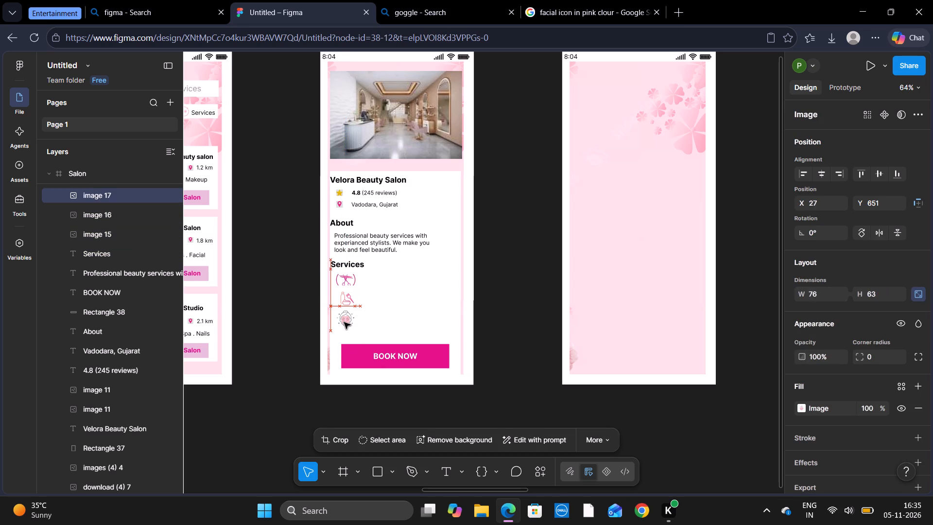
pyautogui.moveTo(344, 322); pyautogui.dragTo(344, 322)
pyautogui.click(523, 325)
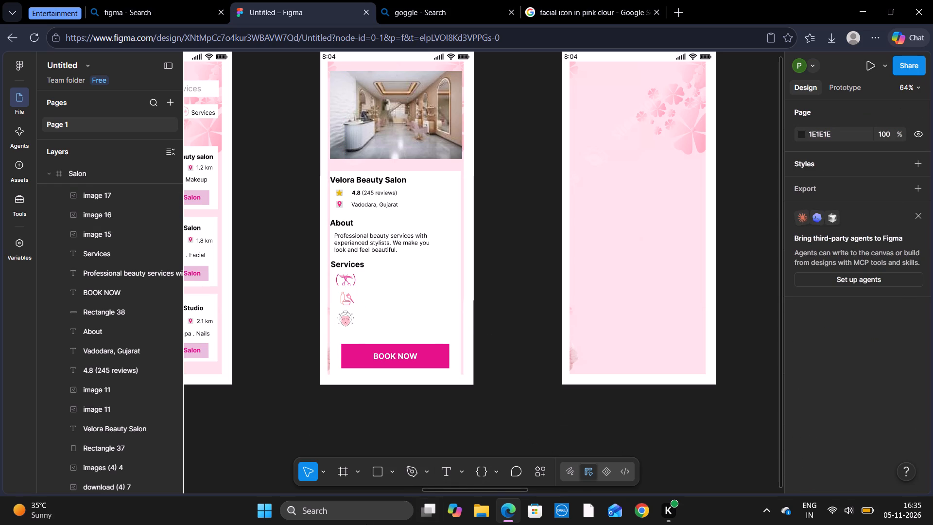
# Search Google for "manicure icon in pink clour", replacing "facial" in the previous query.
pyautogui.click(581, 15)
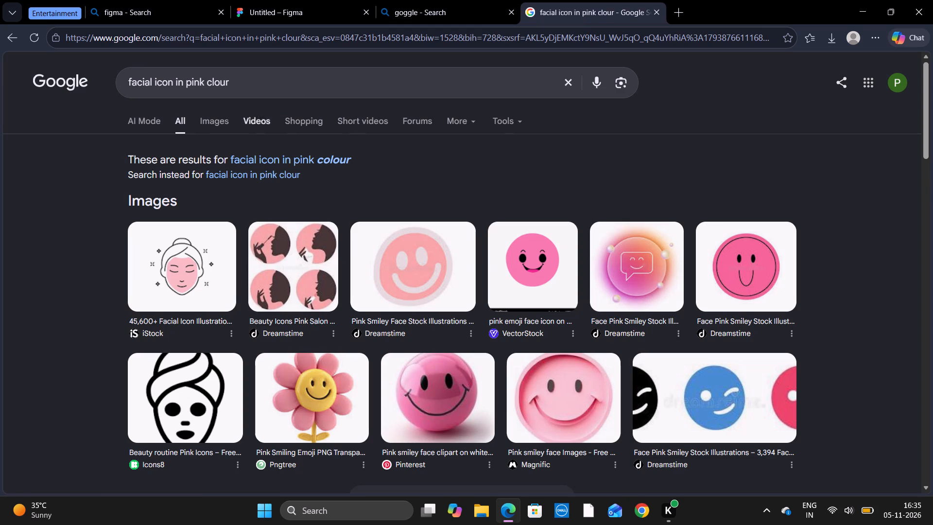
pyautogui.click(154, 83)
pyautogui.press('BackSpace')
pyautogui.press('BackSpace')
pyautogui.press('BackSpace')
pyautogui.press('BackSpace')
pyautogui.press('BackSpace')
pyautogui.press('BackSpace')
pyautogui.press('BackSpace')
pyautogui.press('BackSpace')
pyautogui.press('BackSpace')
pyautogui.press('BackSpace')
pyautogui.press('BackSpace')
pyautogui.press('BackSpace')
pyautogui.press('BackSpace')
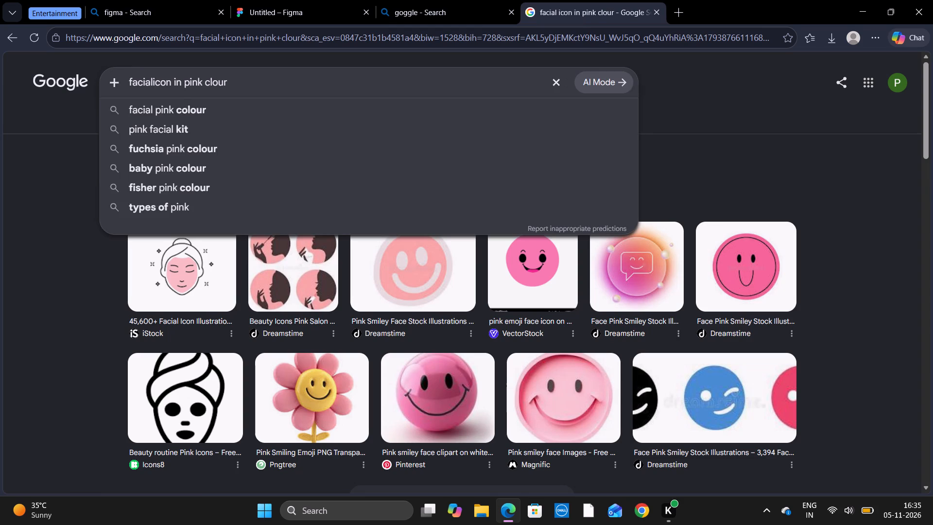
pyautogui.write('mano')
pyautogui.press('BackSpace')
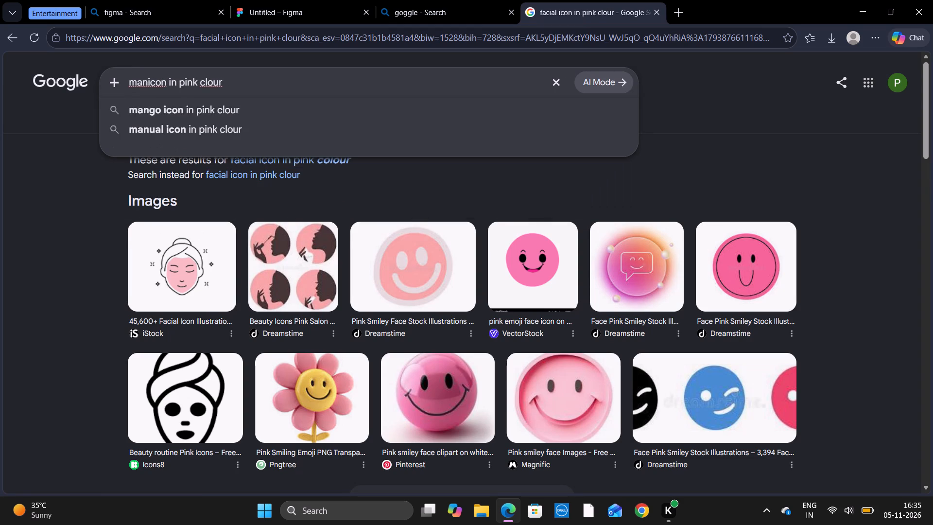
pyautogui.write('icure')
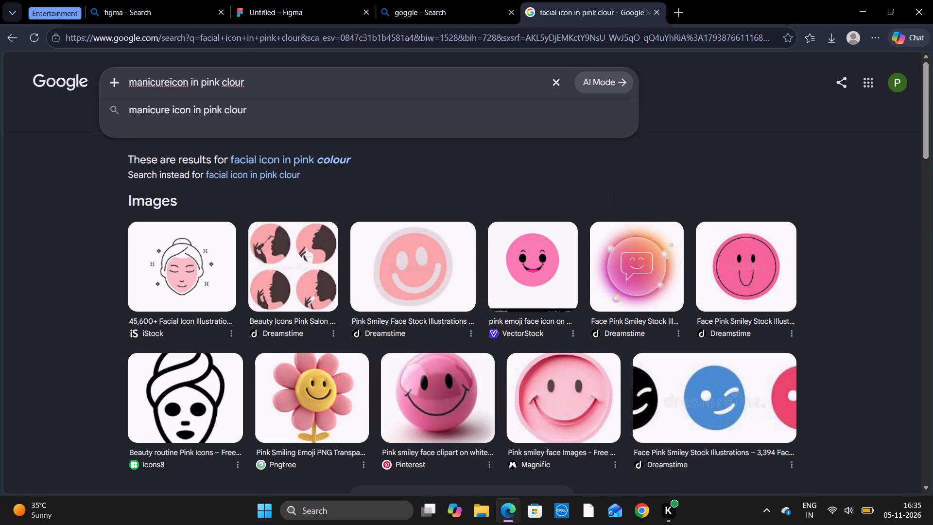
pyautogui.press('space')
pyautogui.press('Return')
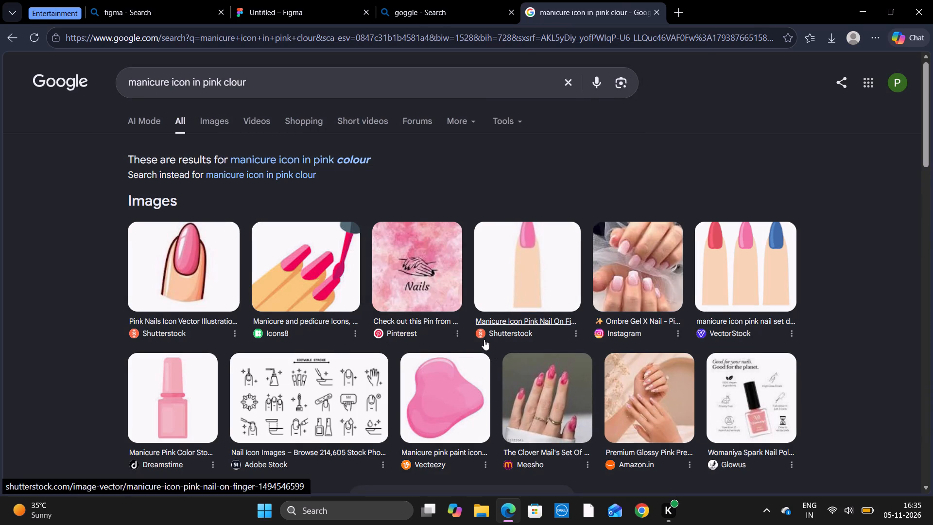
# Copy the icon of a hand with pink nails and polish brush from the image results and paste it into the Figma design.
pyautogui.scroll(-1, 484, 339)
pyautogui.scroll(1, 484, 339)
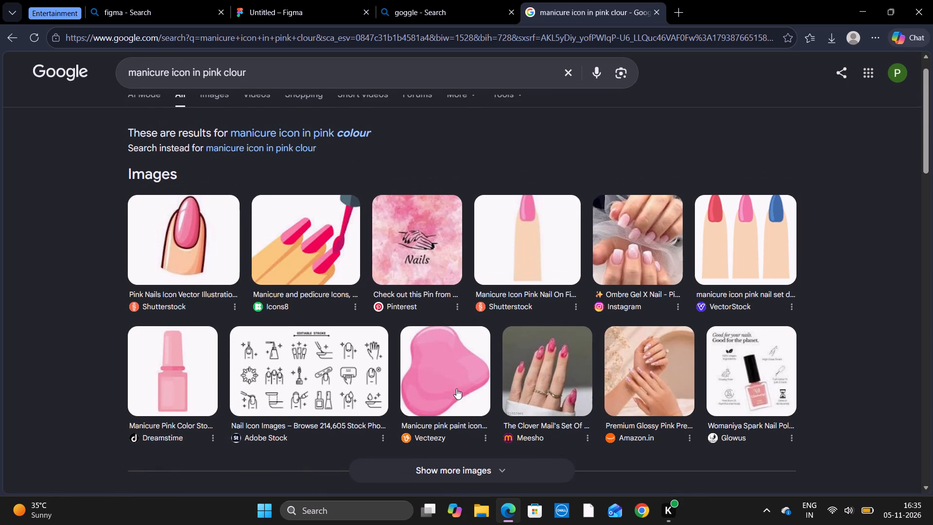
pyautogui.scroll(-1, 456, 388)
pyautogui.rightClick(320, 199)
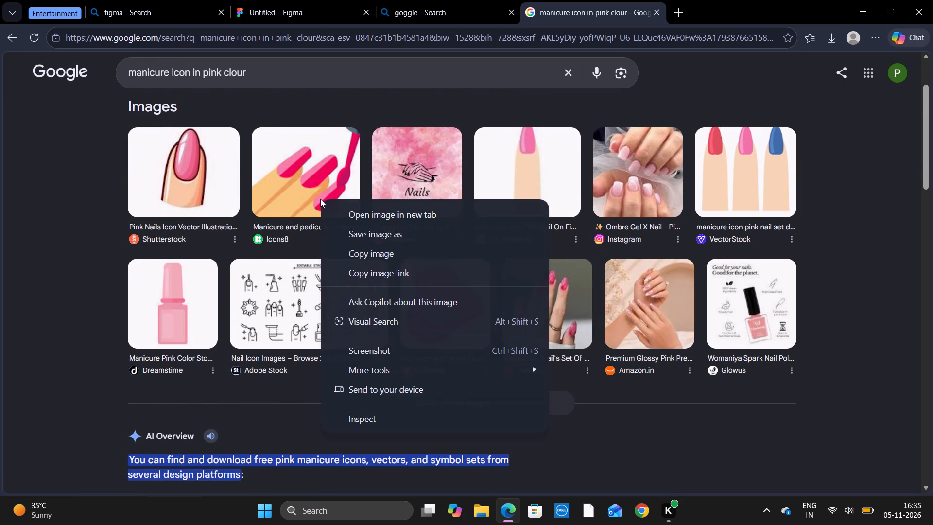
pyautogui.click(391, 258)
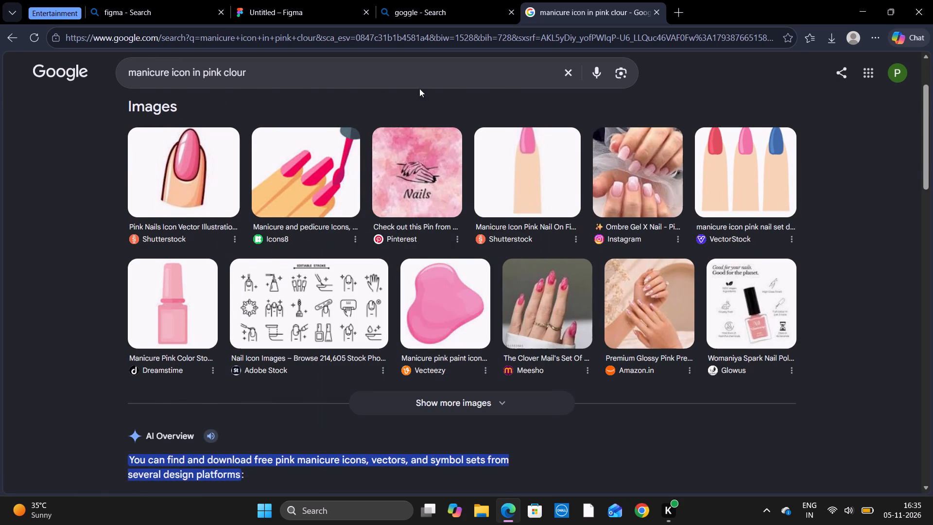
pyautogui.click(316, 8)
pyautogui.click(530, 241)
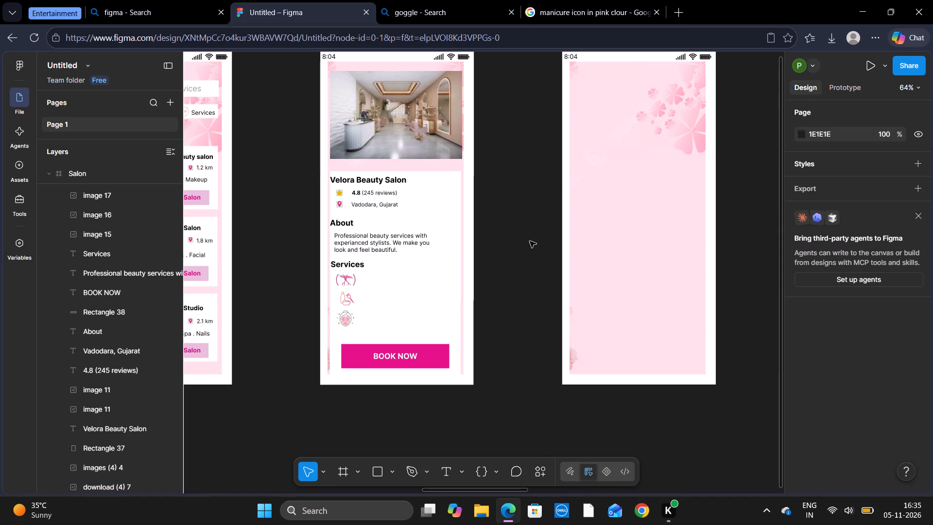
pyautogui.hotkey('ctrl', 'v')
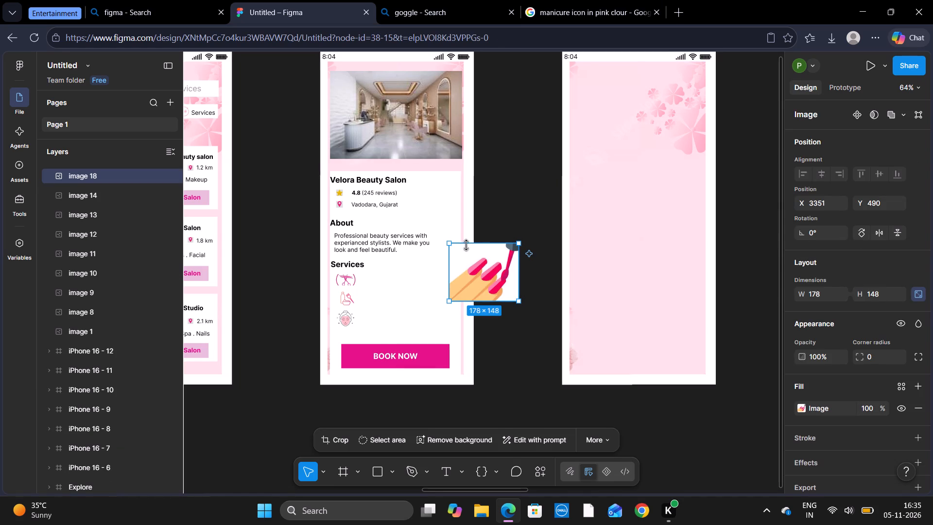
# Shrink the manicure icon to 53 × 44 and place it on the Salon screen between the facial icon and BOOK NOW.
pyautogui.moveTo(449, 243); pyautogui.dragTo(496, 280)
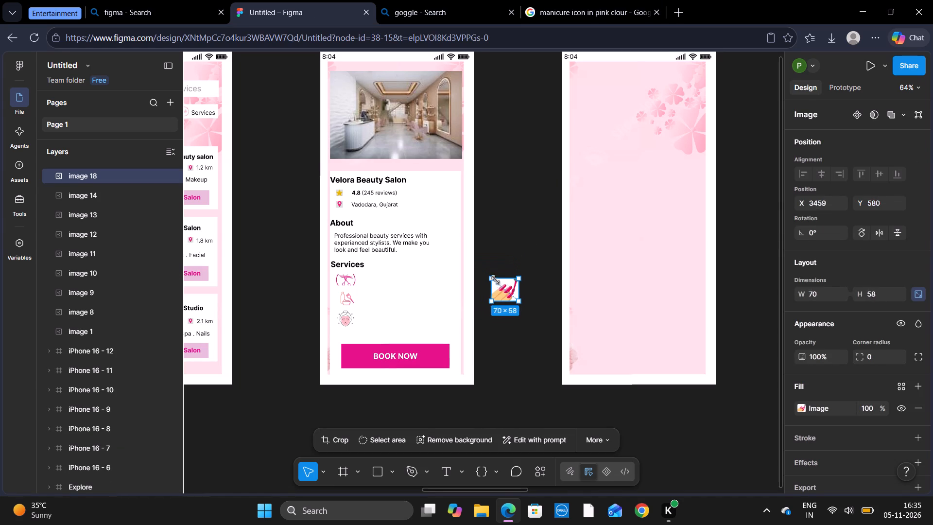
pyautogui.moveTo(496, 280); pyautogui.dragTo(500, 284)
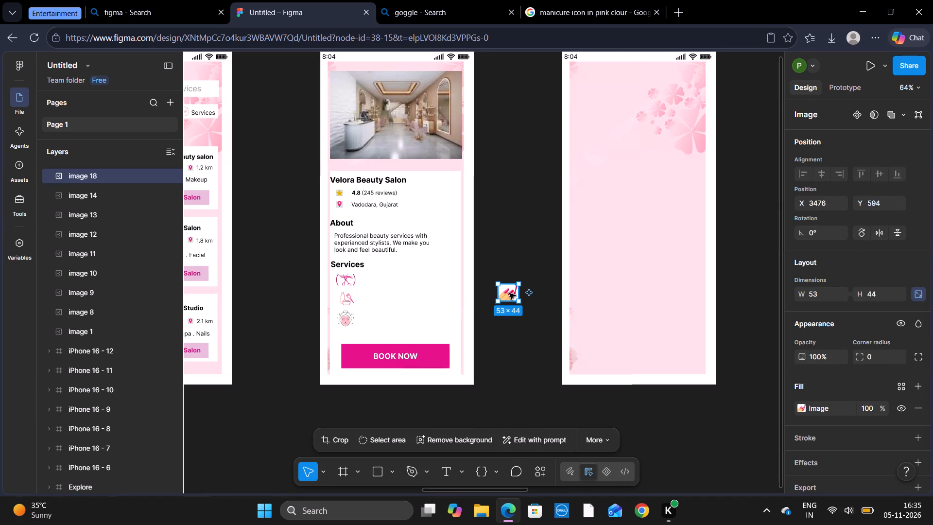
pyautogui.moveTo(509, 293); pyautogui.dragTo(351, 335)
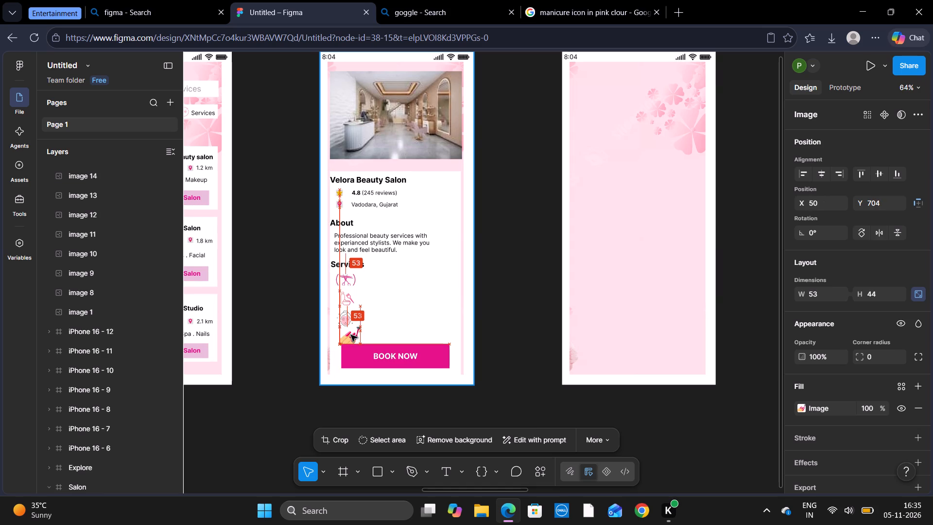
pyautogui.moveTo(351, 335); pyautogui.dragTo(347, 333)
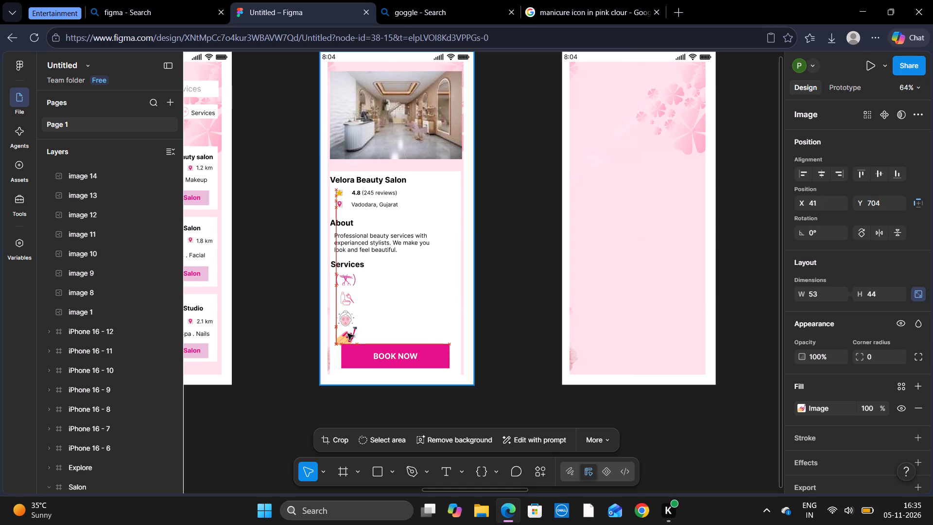
pyautogui.moveTo(347, 333); pyautogui.dragTo(348, 332)
pyautogui.click(539, 309)
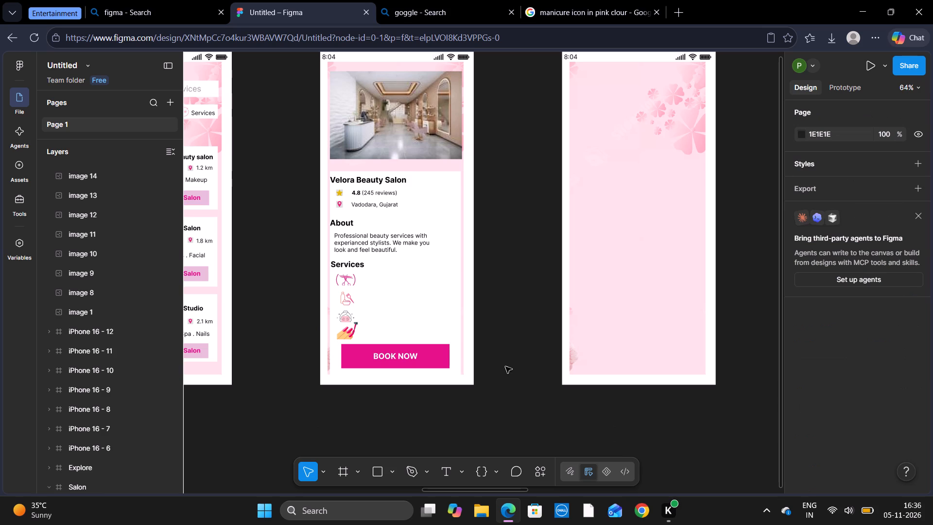
# Add a size 15 text label reading "Hair Cut" beside the scissors icon on the Salon screen.
pyautogui.click(445, 464)
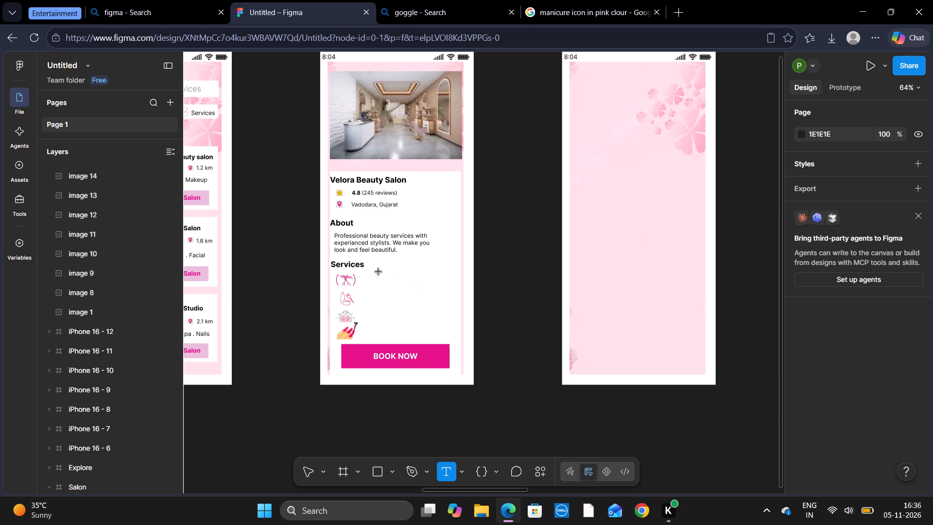
pyautogui.click(375, 275)
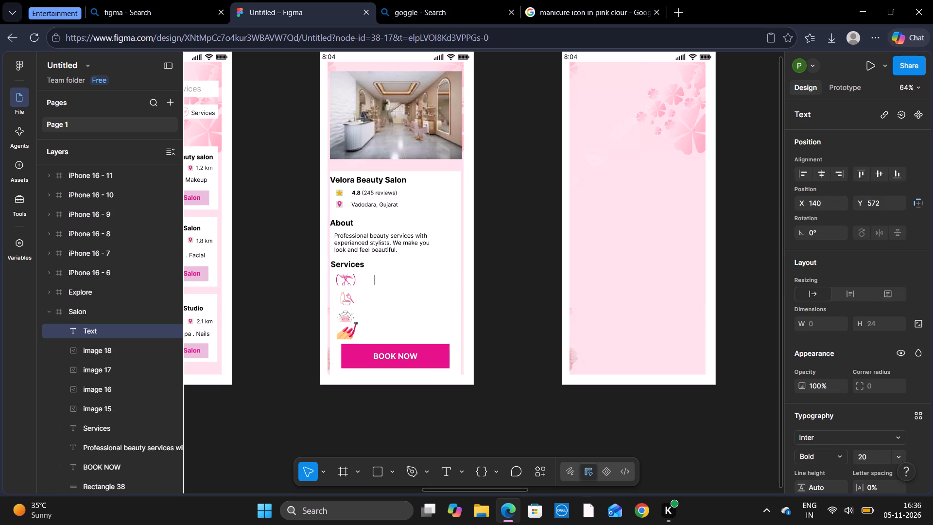
pyautogui.click(895, 453)
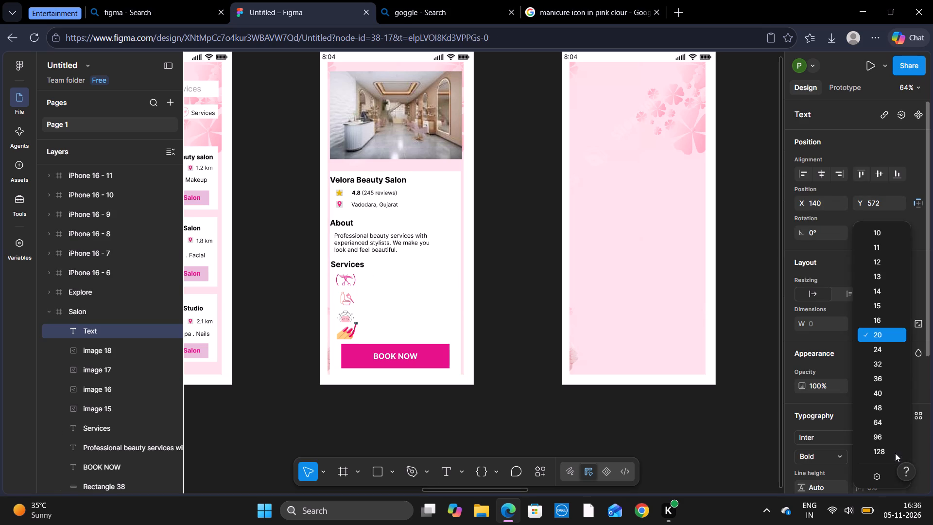
pyautogui.click(887, 305)
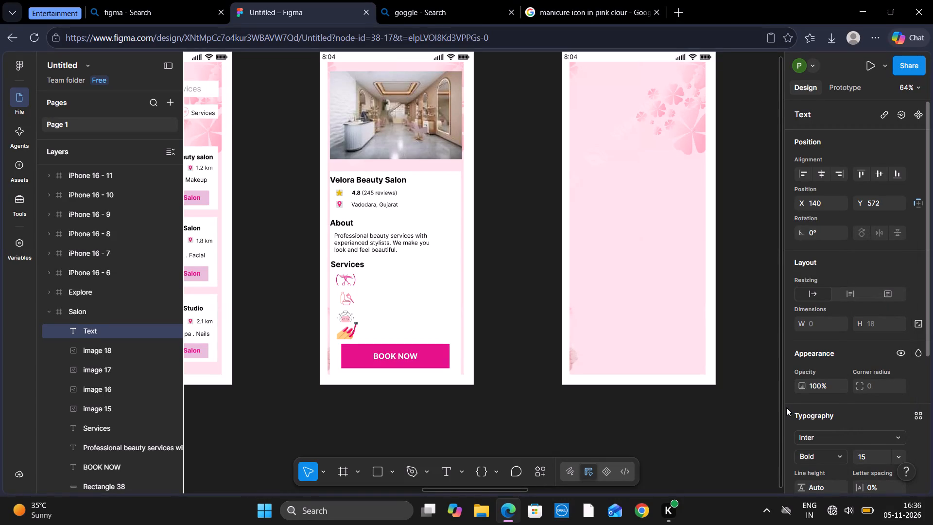
pyautogui.hotkey('shift', 'h')
pyautogui.press('a')
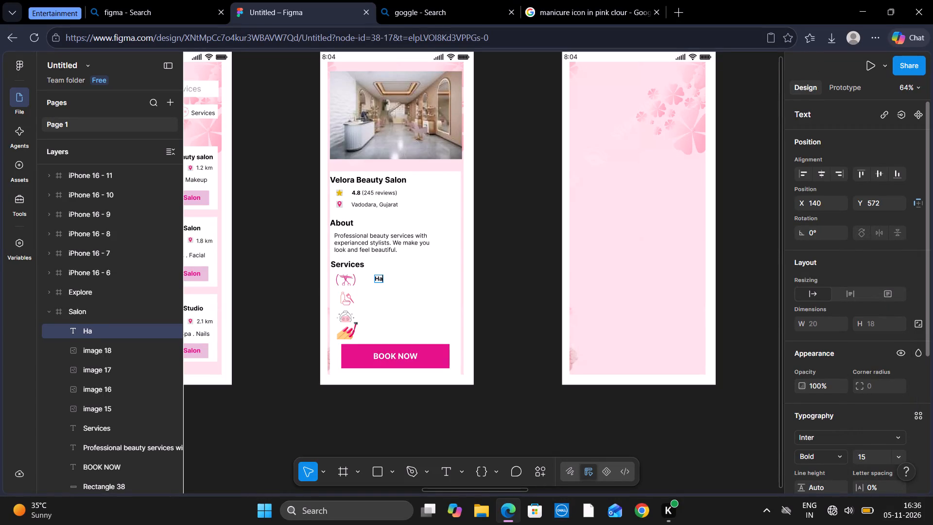
pyautogui.press('BackSpace')
pyautogui.write('air')
pyautogui.press('space')
pyautogui.write('Cut')
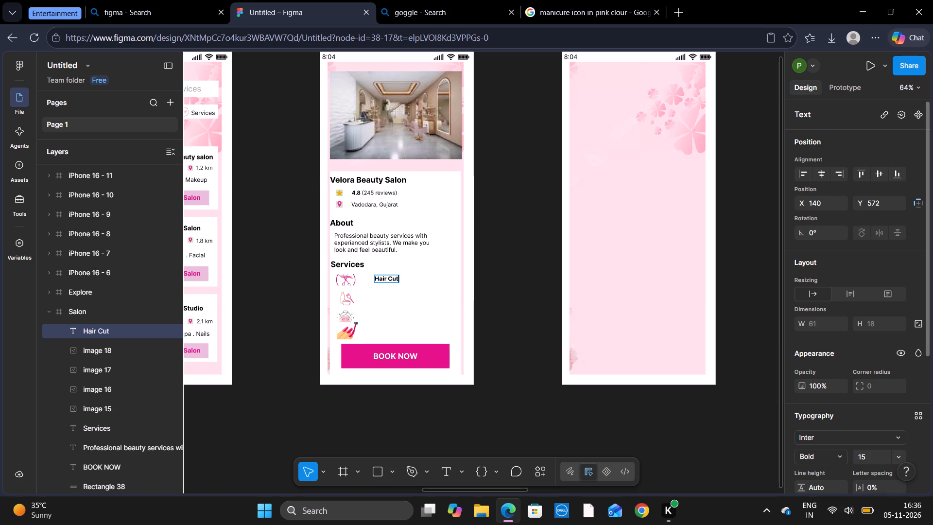
# Clear the new label's text, set its font weight to Regular and re-enter "Hair Cut".
pyautogui.press('space')
pyautogui.press('BackSpace')
pyautogui.press('BackSpace')
pyautogui.press('BackSpace')
pyautogui.press('BackSpace')
pyautogui.press('BackSpace')
pyautogui.press('BackSpace')
pyautogui.press('BackSpace')
pyautogui.press('BackSpace')
pyautogui.press('BackSpace')
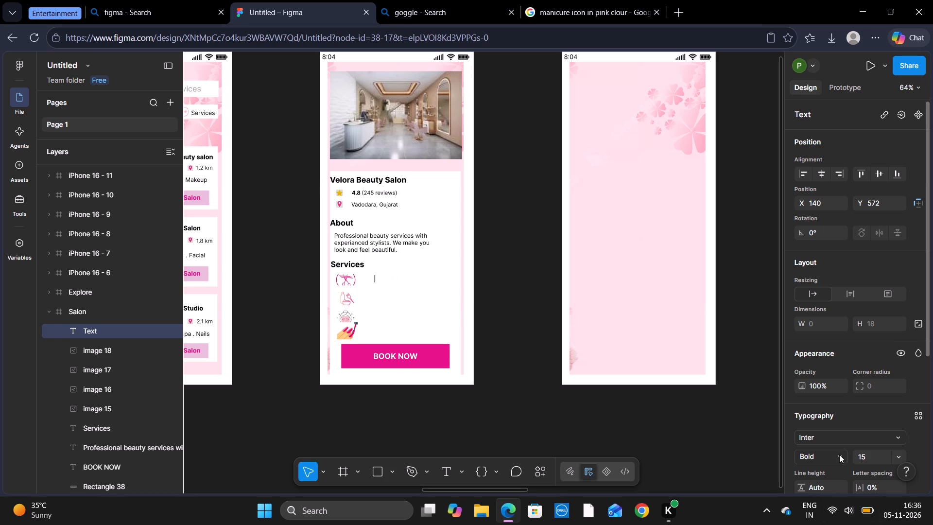
pyautogui.click(839, 454)
pyautogui.click(835, 182)
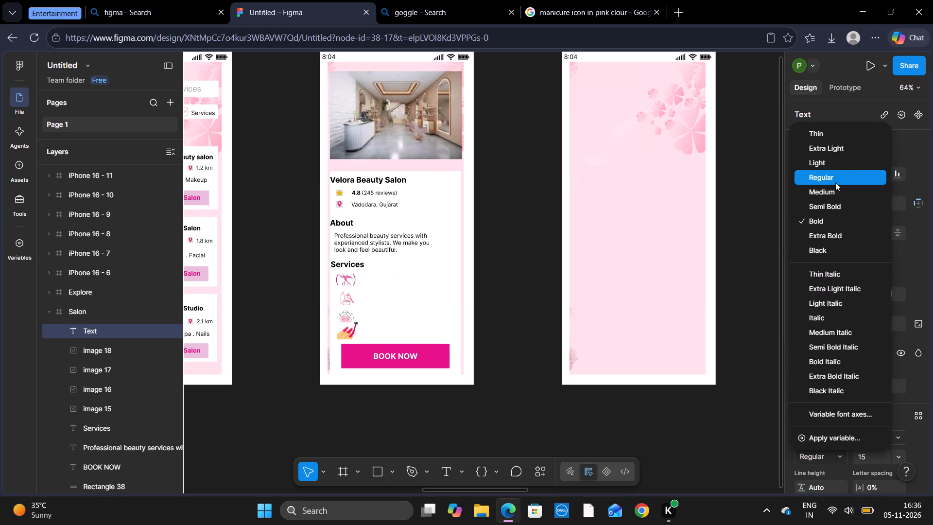
pyautogui.write('Hair')
pyautogui.press('space')
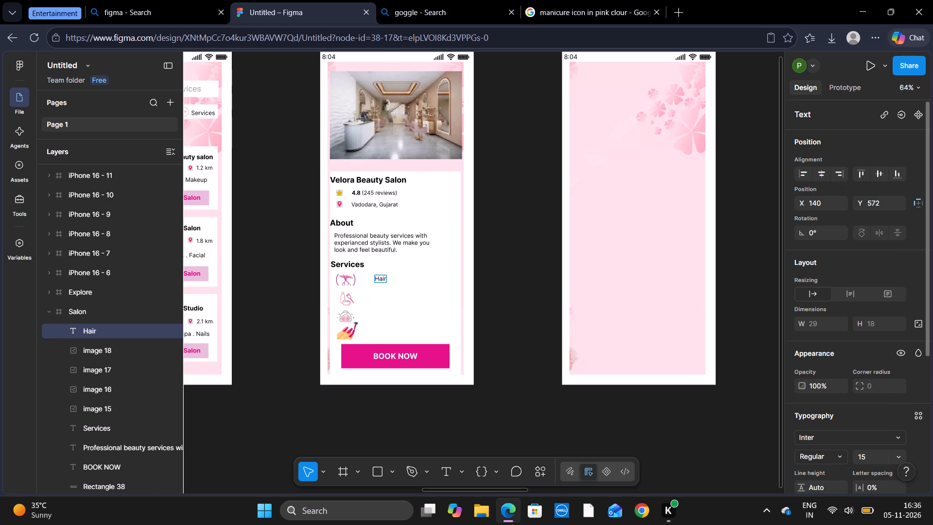
pyautogui.write('Cut')
pyautogui.click(412, 300)
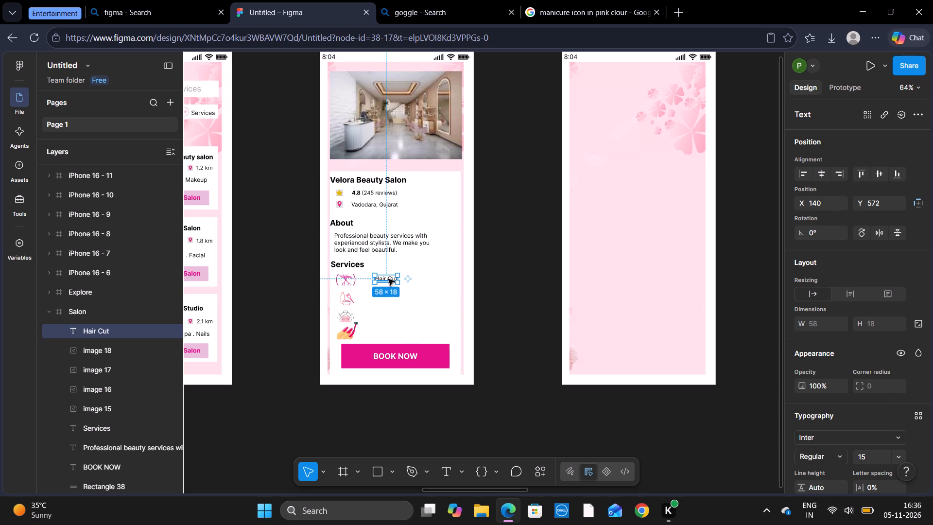
# Move the Hair Cut label closer to the scissors icon, to about X 113, Y 575.
pyautogui.moveTo(388, 279); pyautogui.dragTo(381, 280)
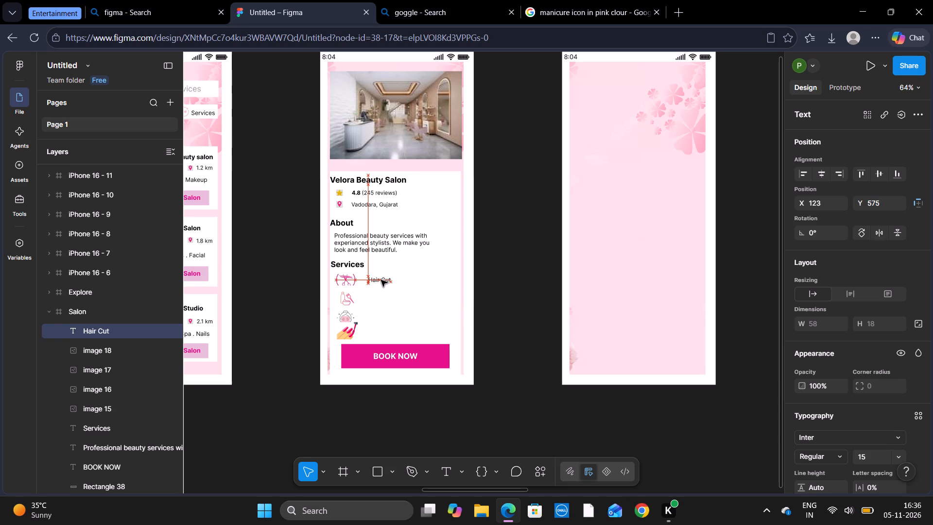
pyautogui.moveTo(381, 280); pyautogui.dragTo(382, 280)
pyautogui.click(382, 280)
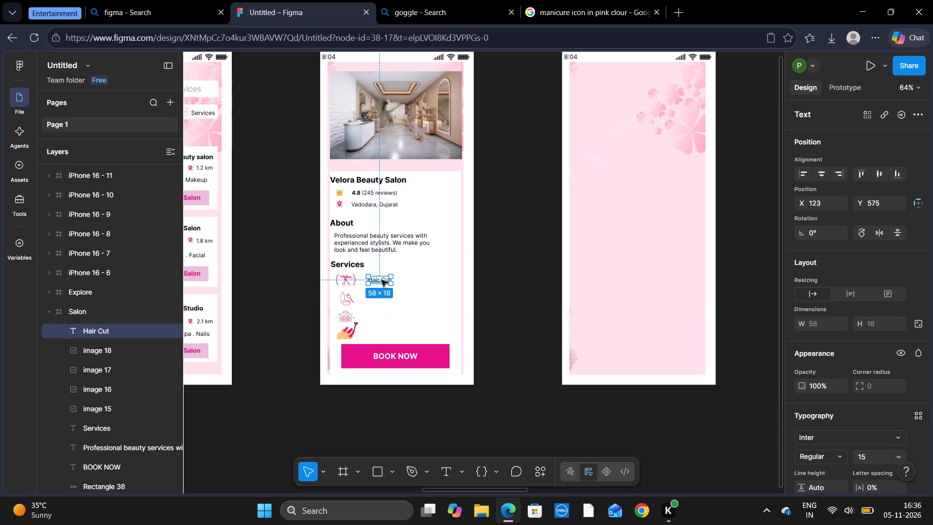
pyautogui.click(378, 280)
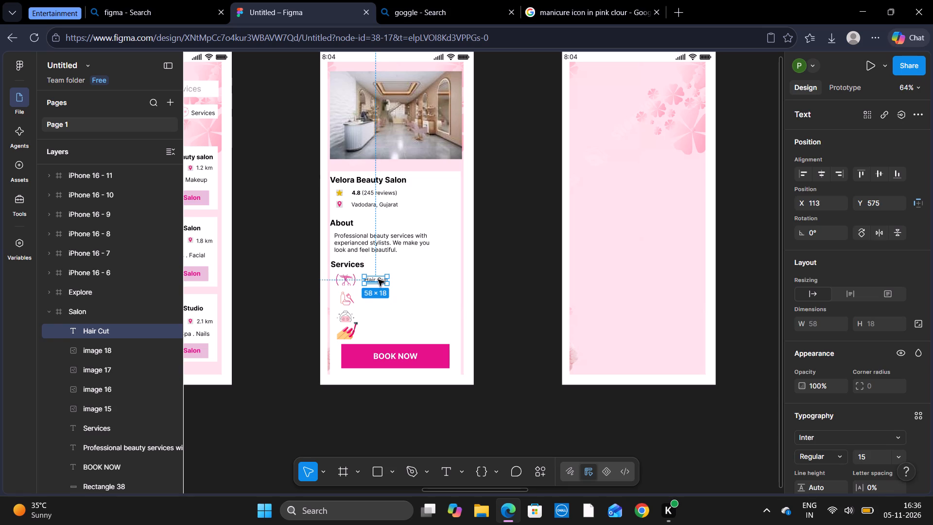
pyautogui.click(378, 280)
pyautogui.click(377, 280)
pyautogui.click(502, 313)
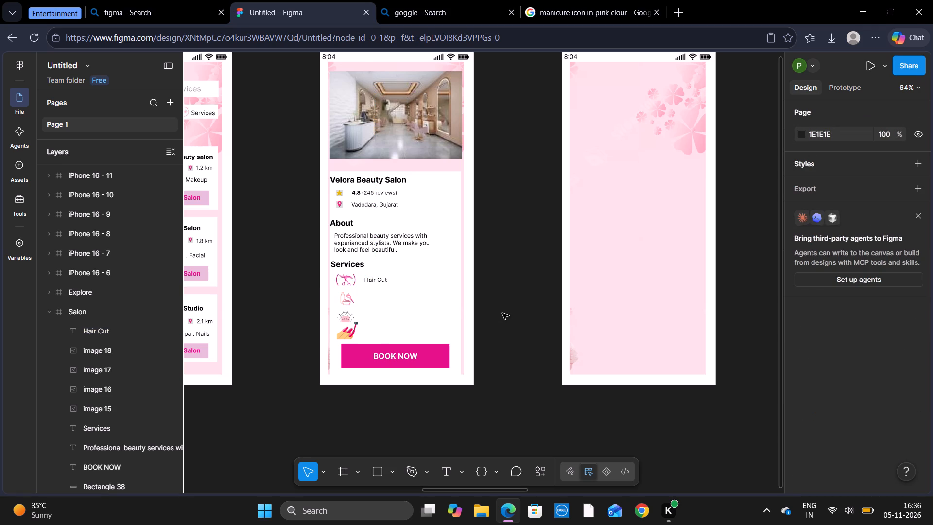
# Set the Hair Cut label's font size to 16 and shift it to about X 109, Y 569.
pyautogui.doubleClick(381, 279)
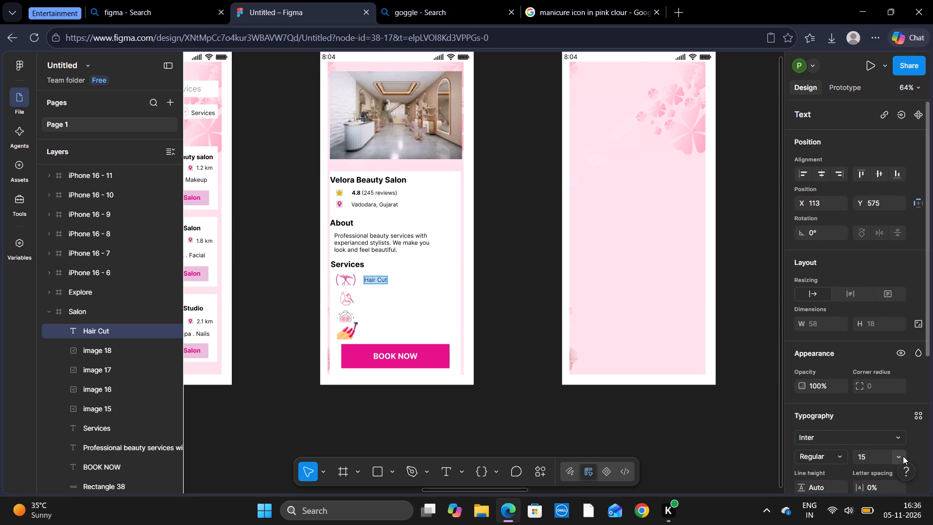
pyautogui.moveTo(903, 456); pyautogui.dragTo(895, 319)
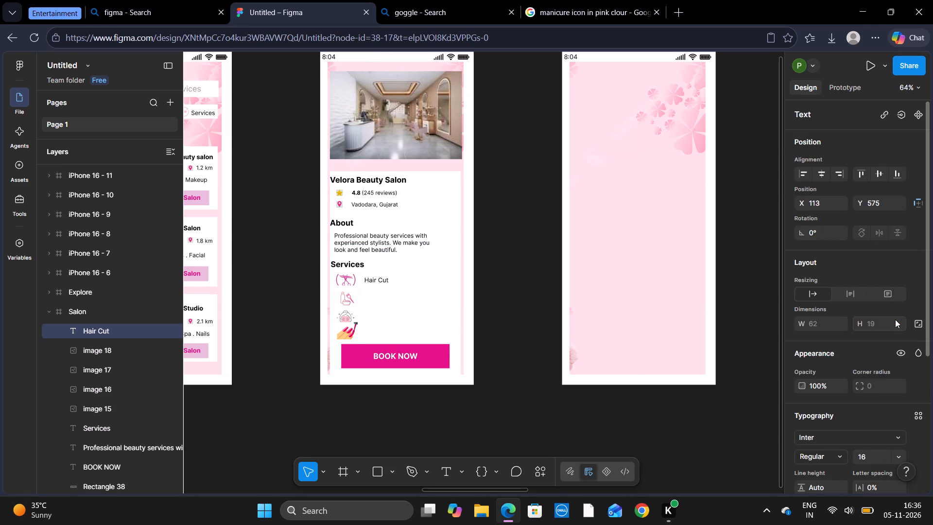
pyautogui.click(384, 287)
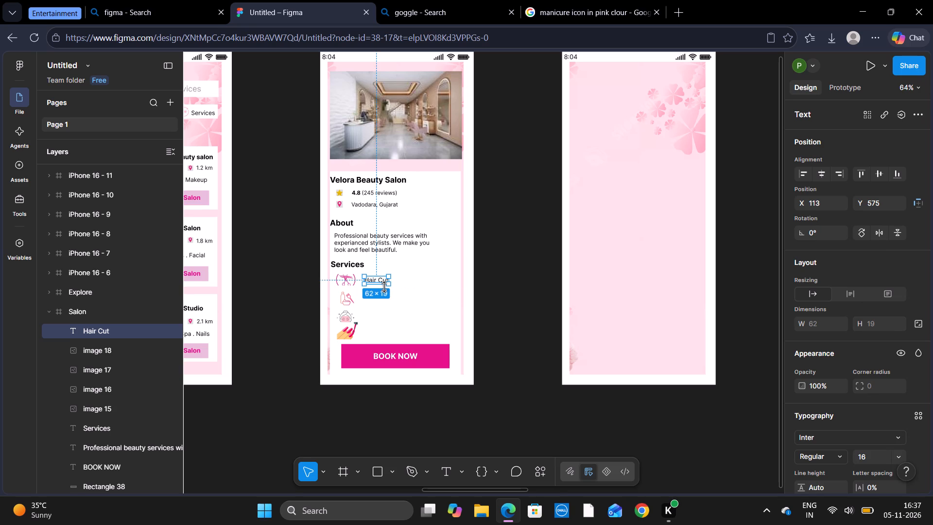
pyautogui.click(376, 280)
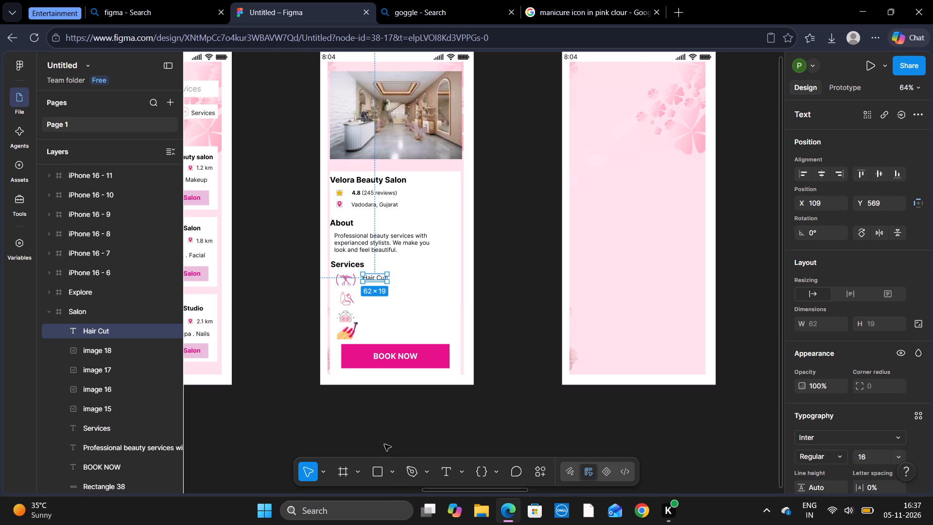
# Add a "Hair Spa" text label beside the hair dye icon, aligned under Hair Cut at about X 109, Y 622.
pyautogui.click(445, 478)
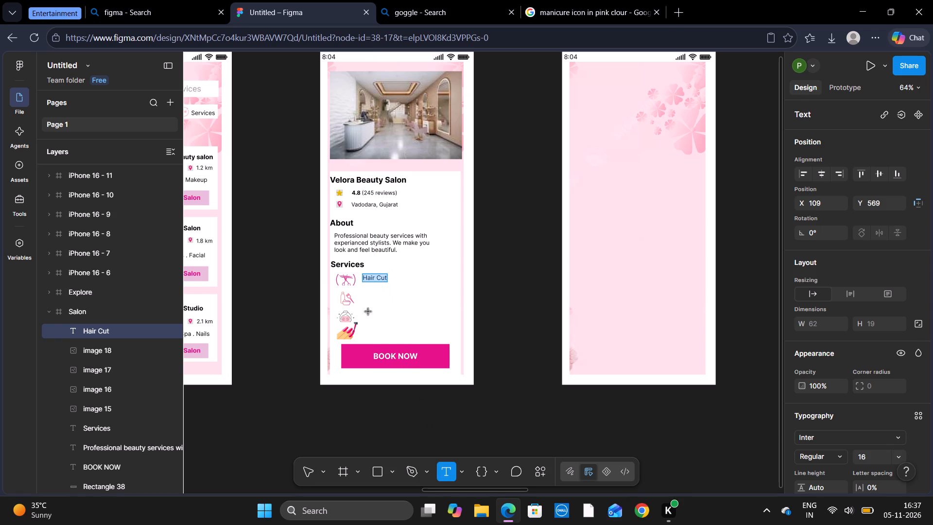
pyautogui.click(363, 298)
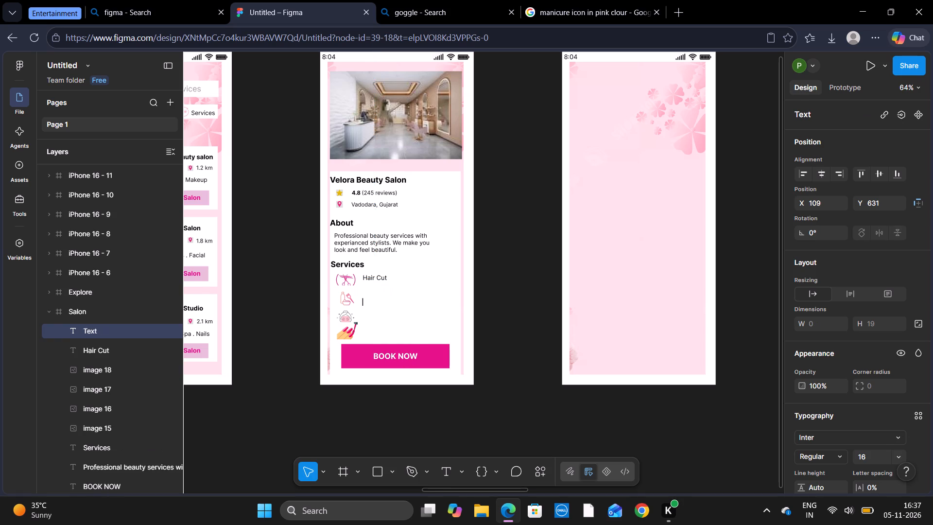
pyautogui.write('Hair')
pyautogui.press('space')
pyautogui.write('Sp')
pyautogui.press('a')
pyautogui.click(415, 325)
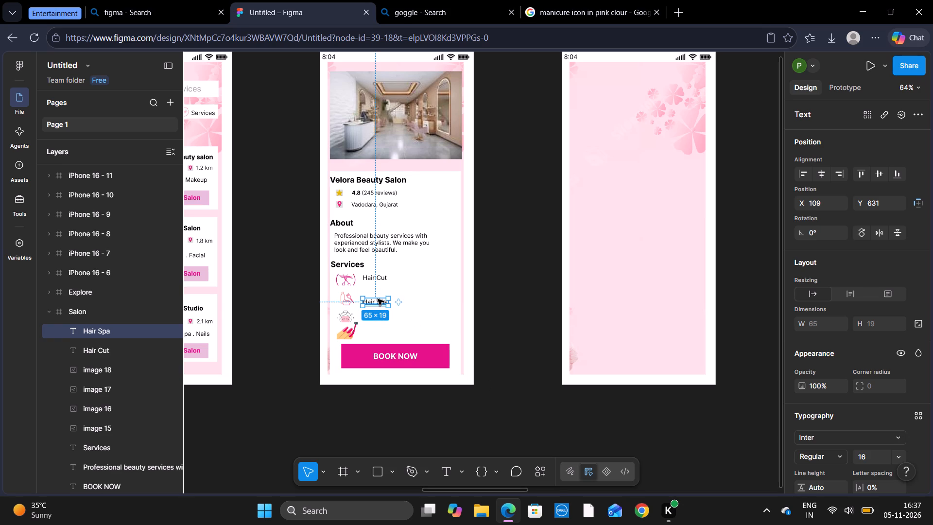
pyautogui.click(378, 299)
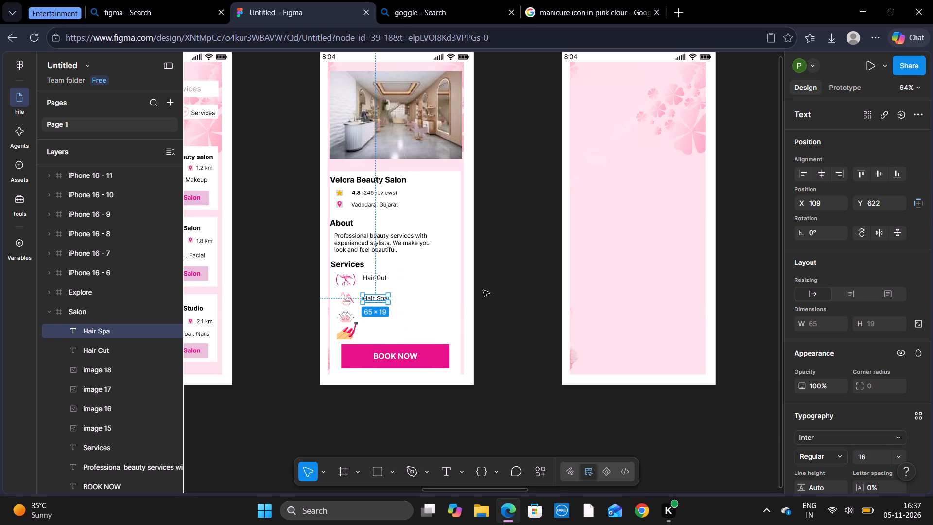
pyautogui.click(517, 294)
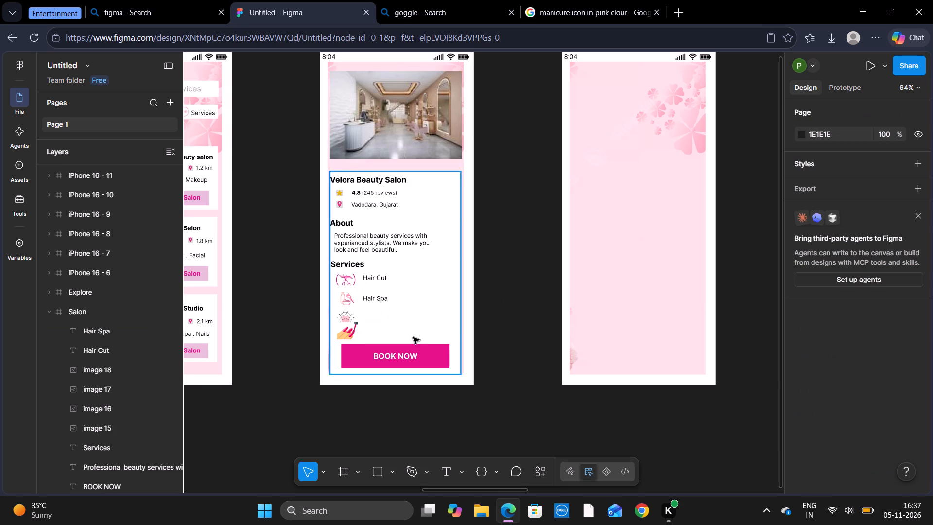
# Add a "Facial" text label beside the facial icon, aligned under Hair Spa at about X 109, Y 668.
pyautogui.click(446, 472)
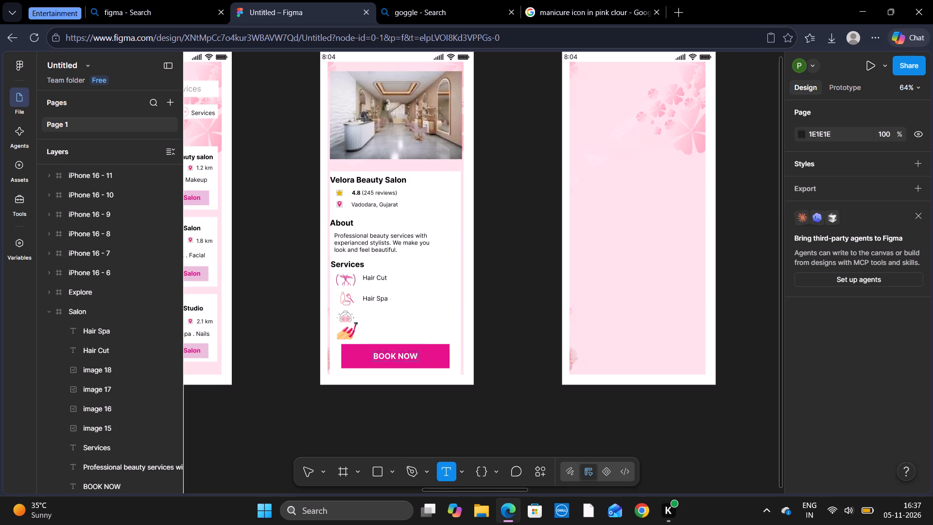
pyautogui.click(375, 324)
pyautogui.write('Facial')
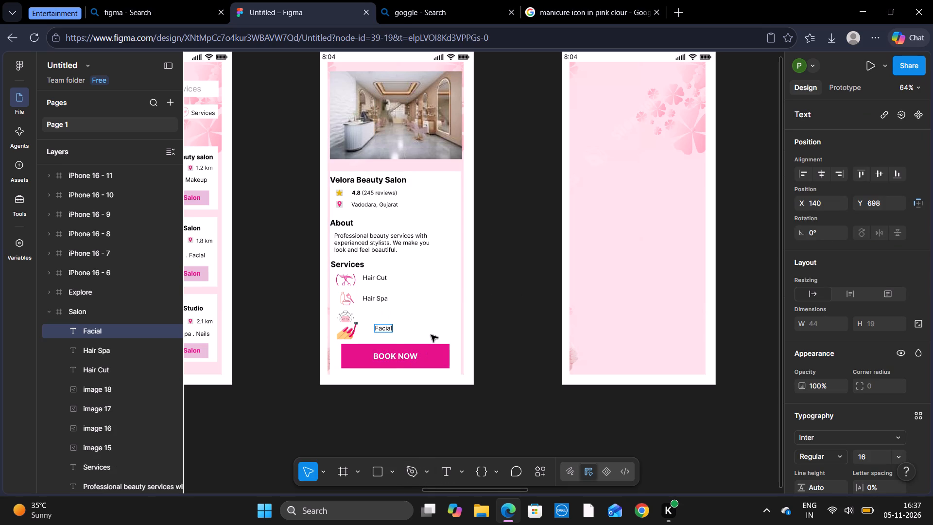
pyautogui.moveTo(431, 335); pyautogui.dragTo(381, 328)
pyautogui.moveTo(381, 328); pyautogui.dragTo(368, 318)
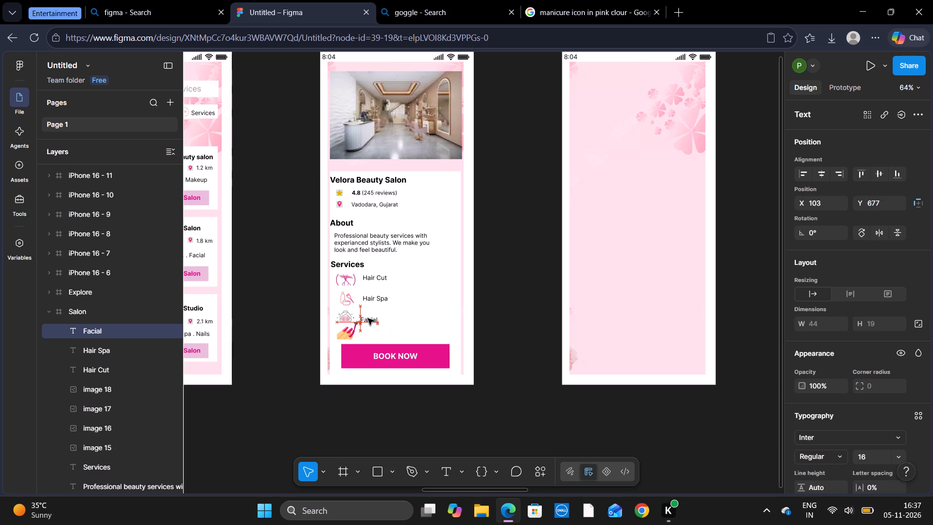
pyautogui.moveTo(368, 318); pyautogui.dragTo(369, 315)
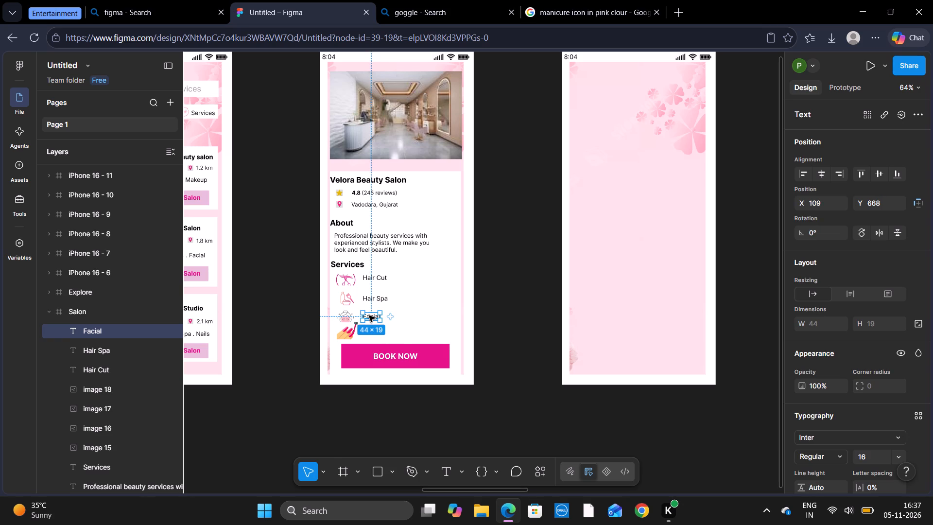
# Add a "Manicure" text label beside the manicure icon, aligned under Facial at about X 109, Y 714.
pyautogui.click(450, 472)
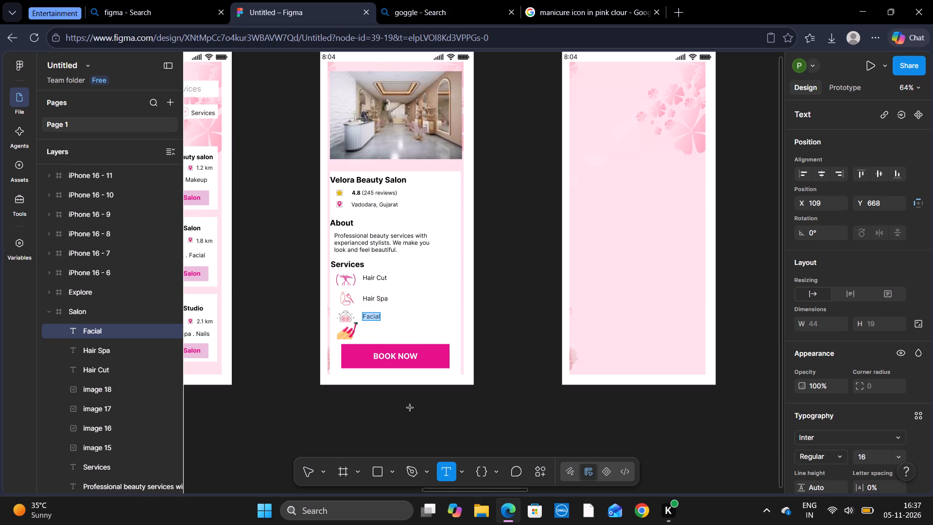
pyautogui.click(410, 408)
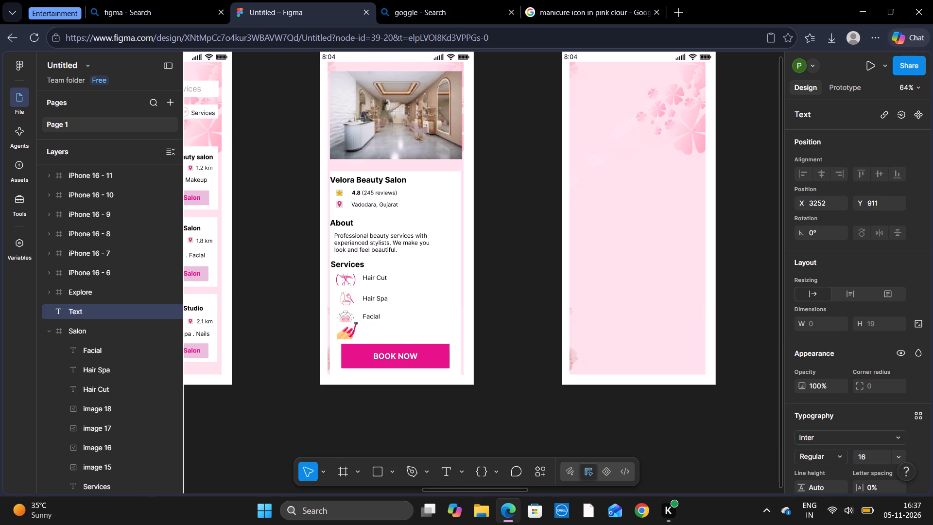
pyautogui.click(447, 478)
pyautogui.click(378, 334)
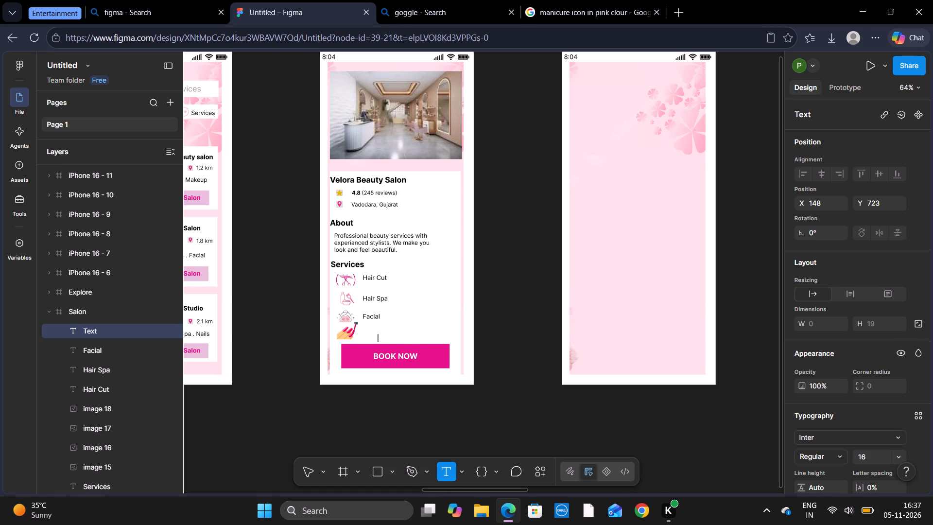
pyautogui.hotkey('shift', 'm')
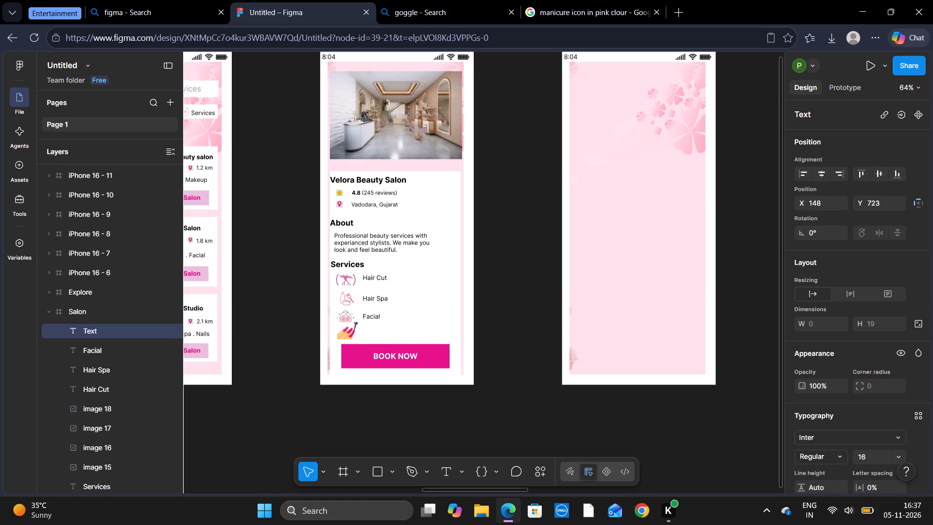
pyautogui.write('anic')
pyautogui.write('ure')
pyautogui.click(432, 337)
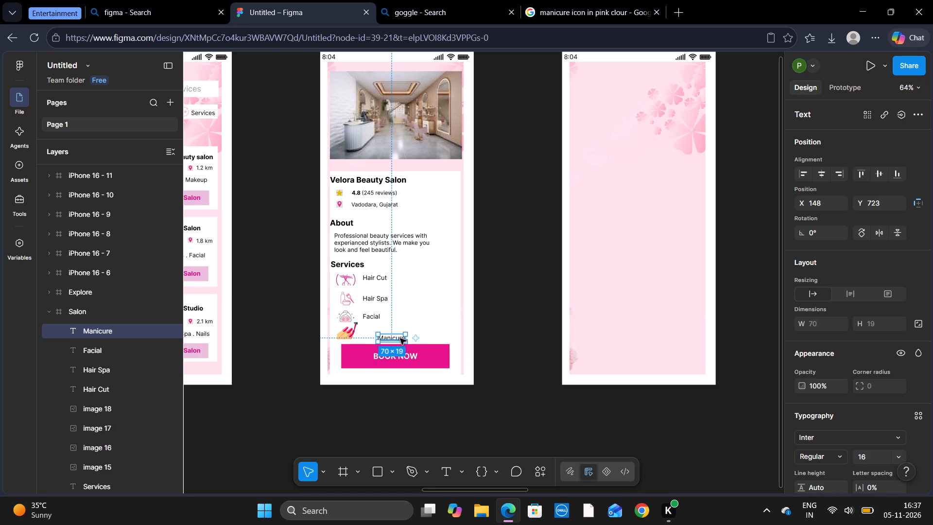
pyautogui.moveTo(396, 338); pyautogui.dragTo(380, 334)
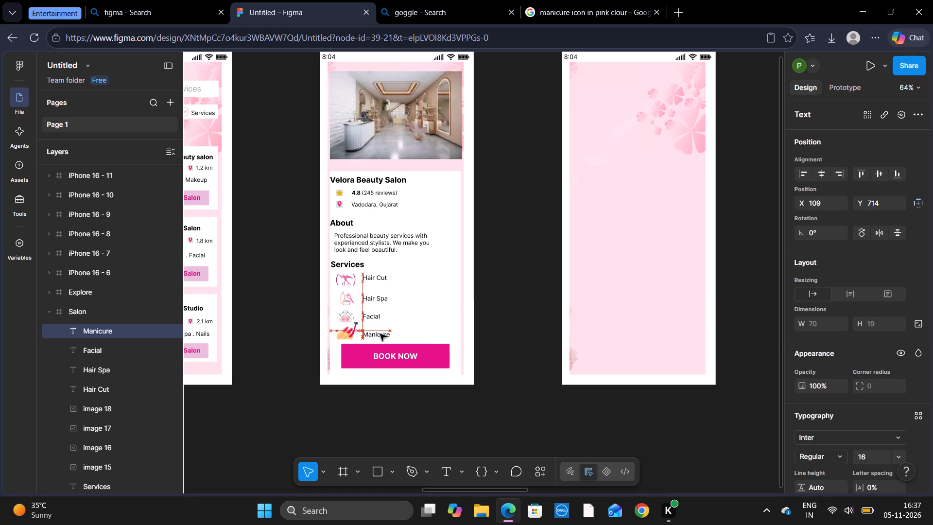
pyautogui.moveTo(380, 334); pyautogui.dragTo(380, 334)
pyautogui.click(508, 301)
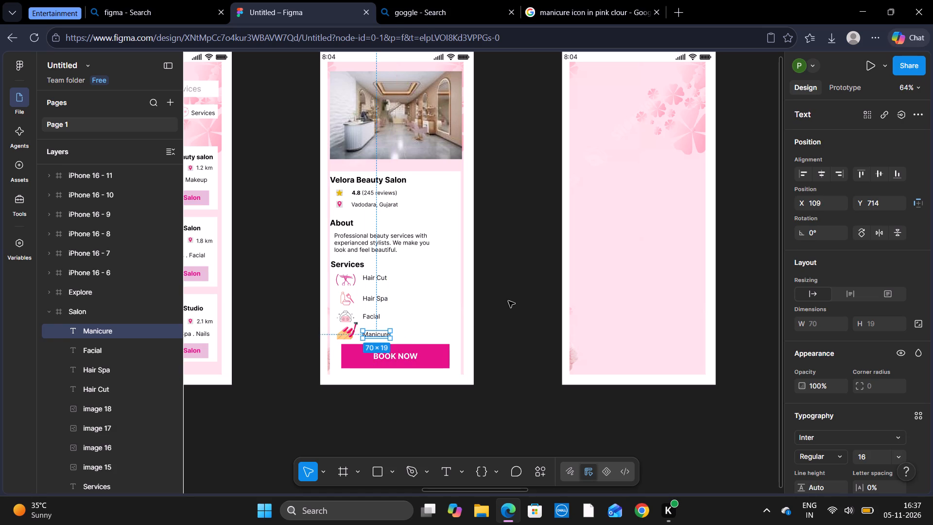
# Add a bold "Rs.300" price text in the Hair Cut row, level with its label at about X 280, Y 569.
pyautogui.click(447, 468)
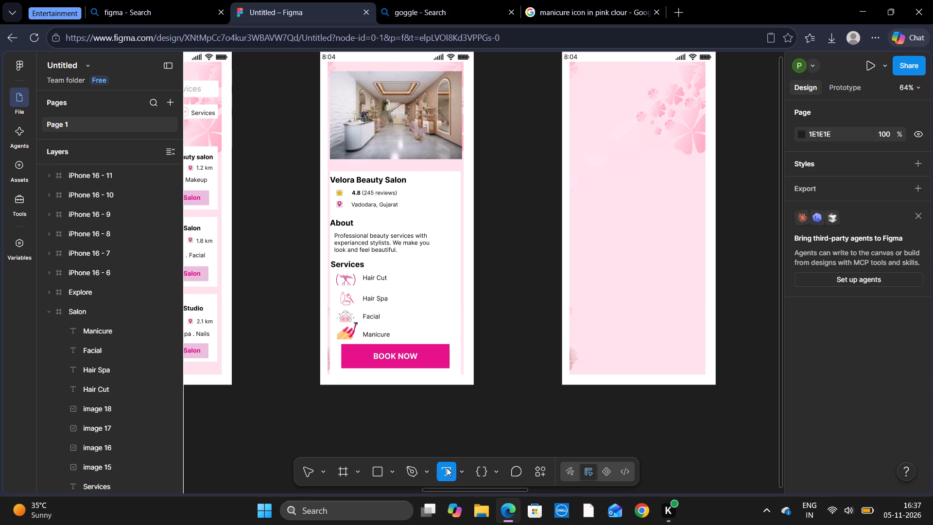
pyautogui.click(411, 270)
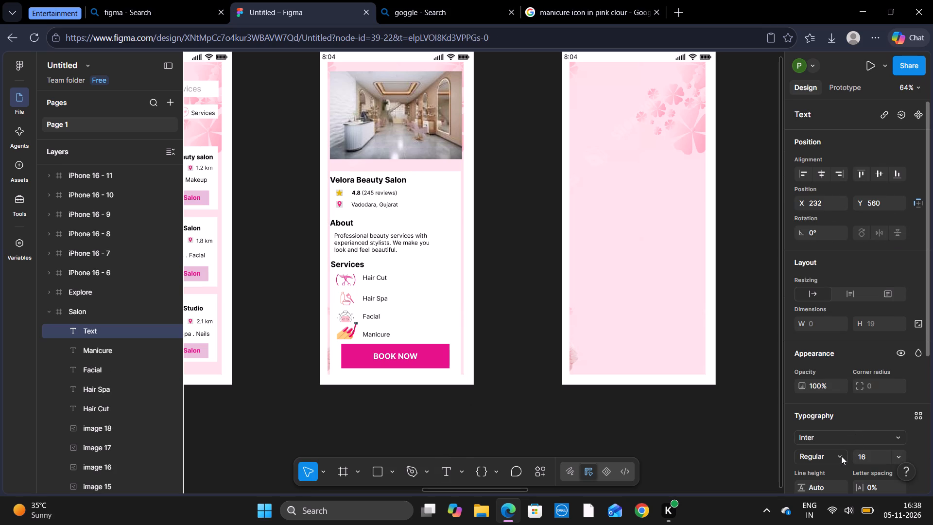
pyautogui.click(841, 456)
pyautogui.click(844, 219)
pyautogui.write('Ru')
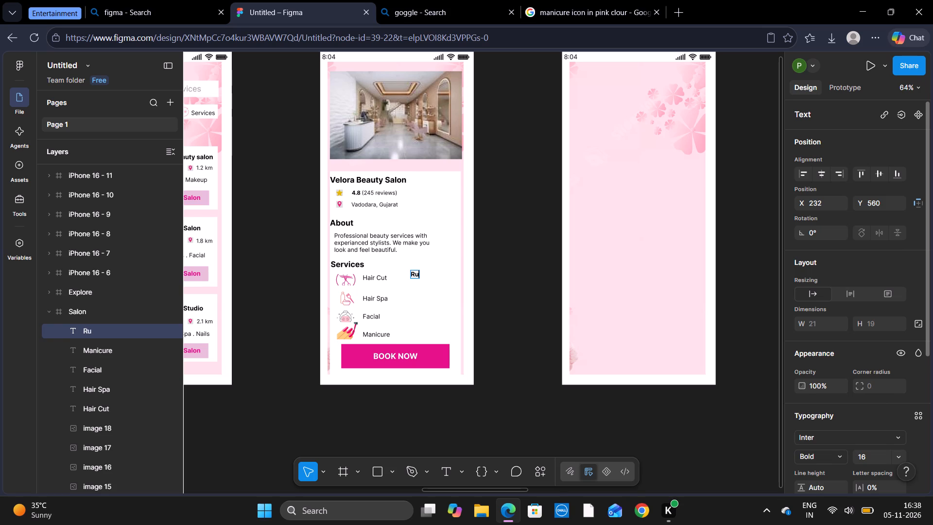
pyautogui.press('BackSpace')
pyautogui.press('s')
pyautogui.press('.')
pyautogui.press('2')
pyautogui.press('BackSpace')
pyautogui.write('300')
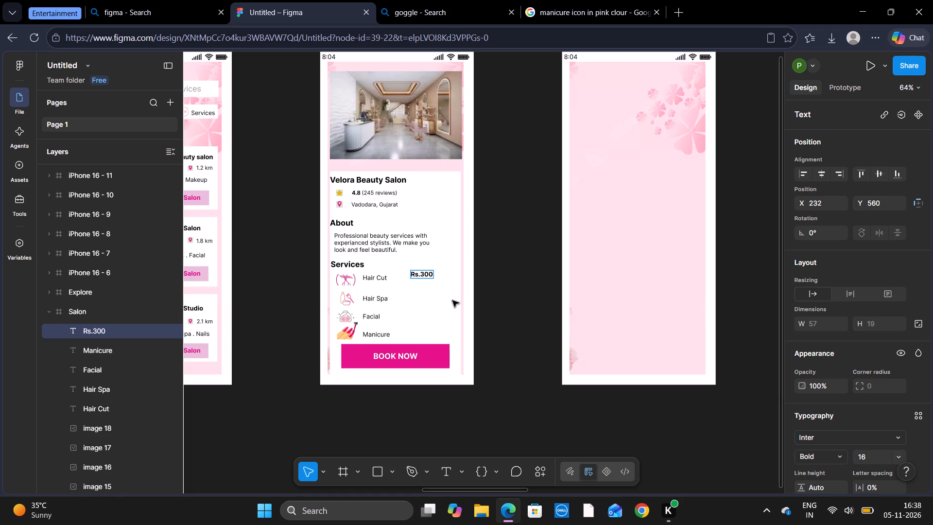
pyautogui.click(435, 293)
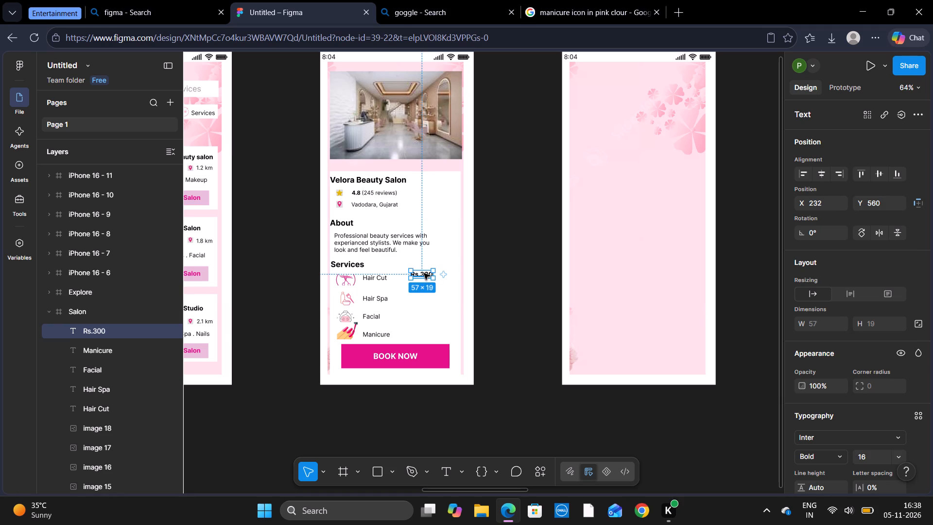
pyautogui.moveTo(424, 273); pyautogui.dragTo(443, 278)
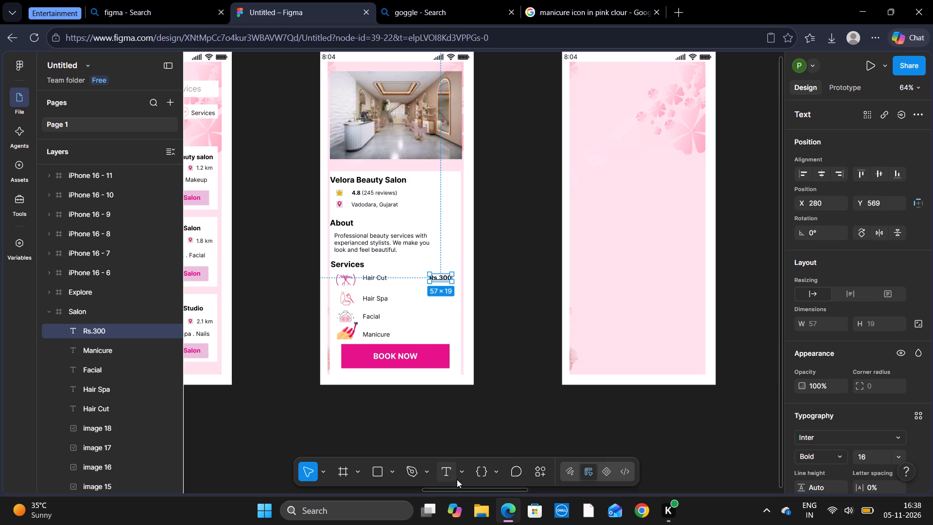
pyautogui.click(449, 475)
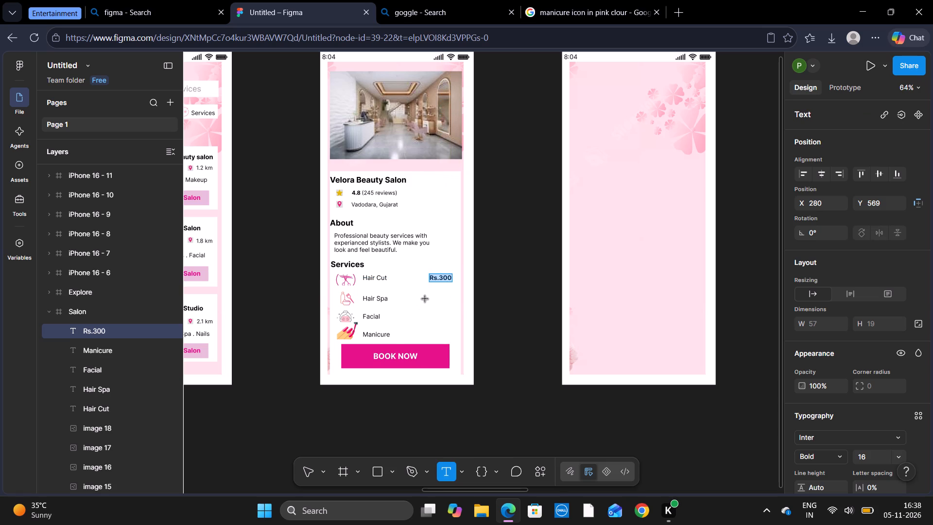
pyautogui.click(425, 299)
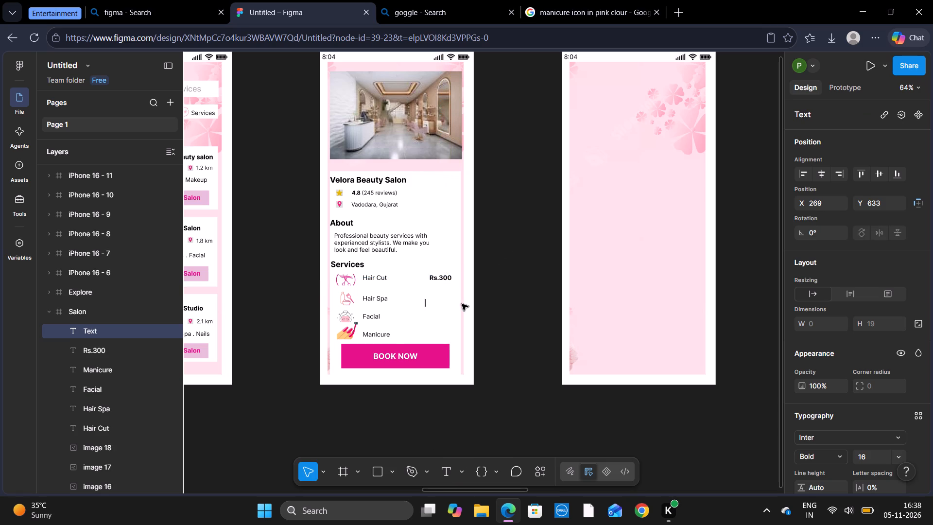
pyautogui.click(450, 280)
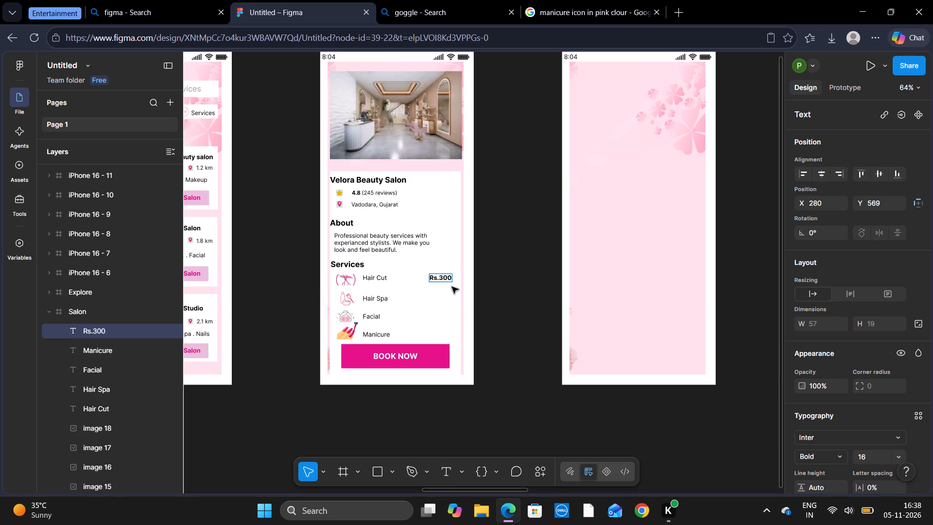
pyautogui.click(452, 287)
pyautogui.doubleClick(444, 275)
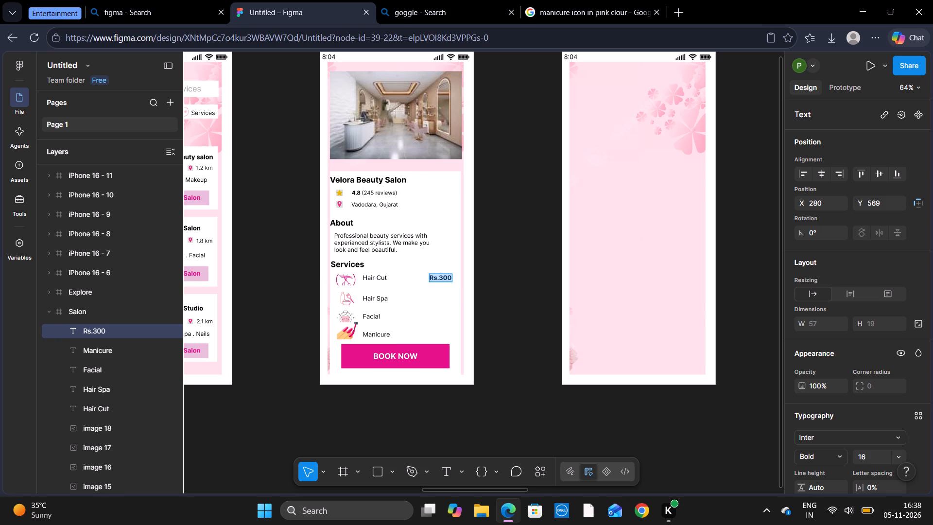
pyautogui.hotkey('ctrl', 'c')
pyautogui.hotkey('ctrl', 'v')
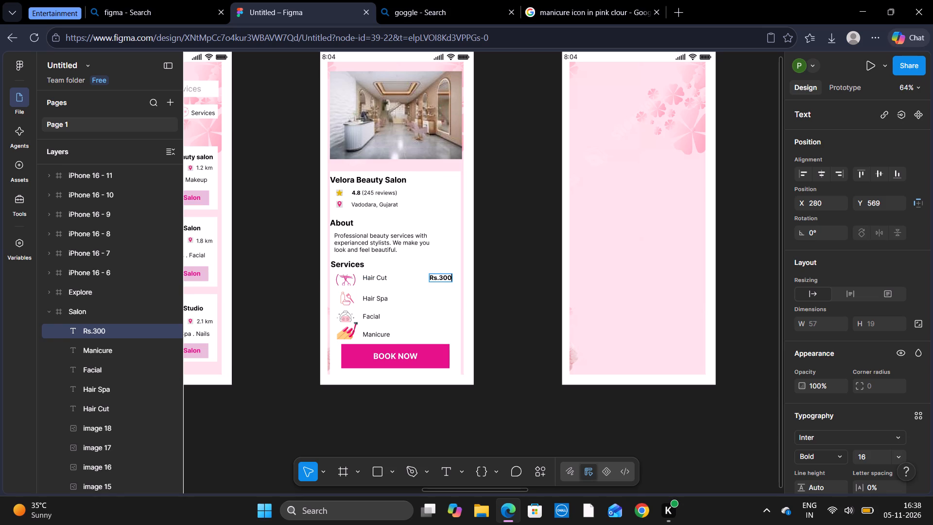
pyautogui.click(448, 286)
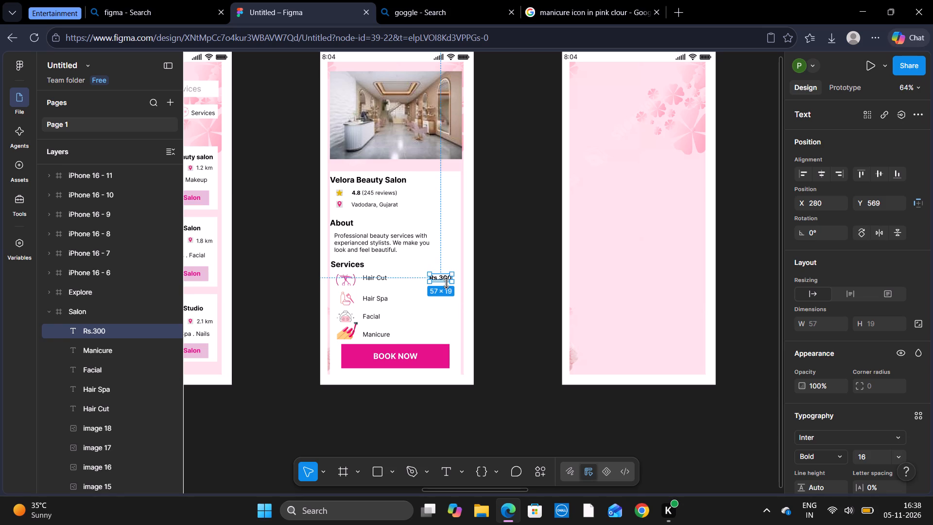
# Duplicate the Hair Cut row's Rs.300 price and place the copy in the Hair Spa row at about X 275, Y 622.
pyautogui.click(444, 278)
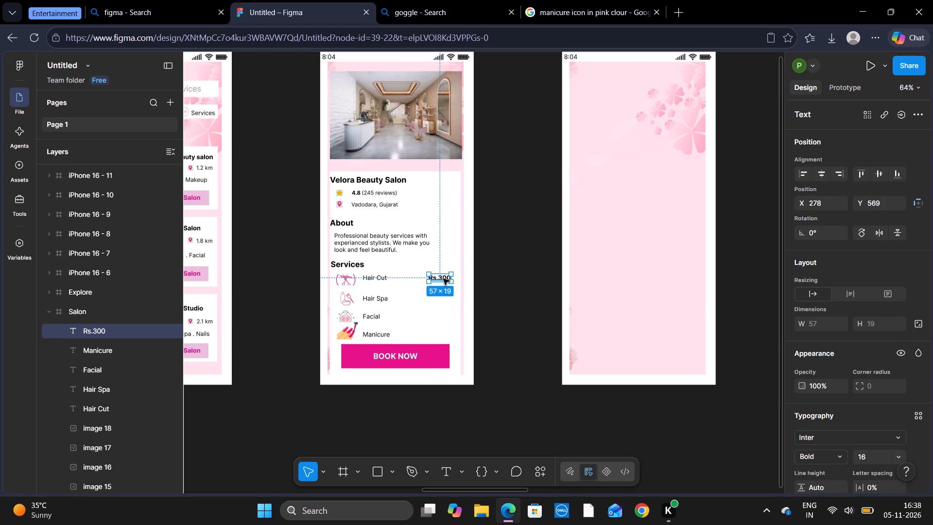
pyautogui.hotkey('ctrl', 'c')
pyautogui.hotkey('ctrl', 'v')
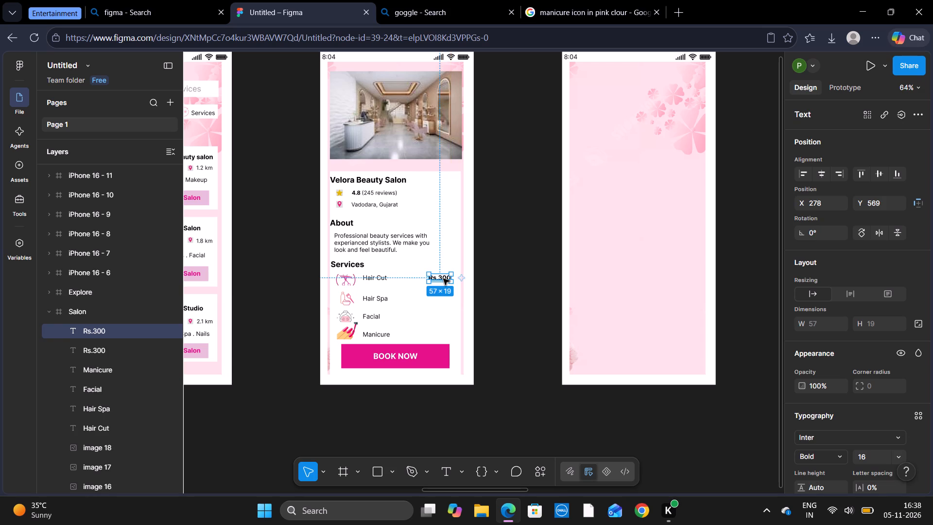
pyautogui.moveTo(443, 279); pyautogui.dragTo(443, 299)
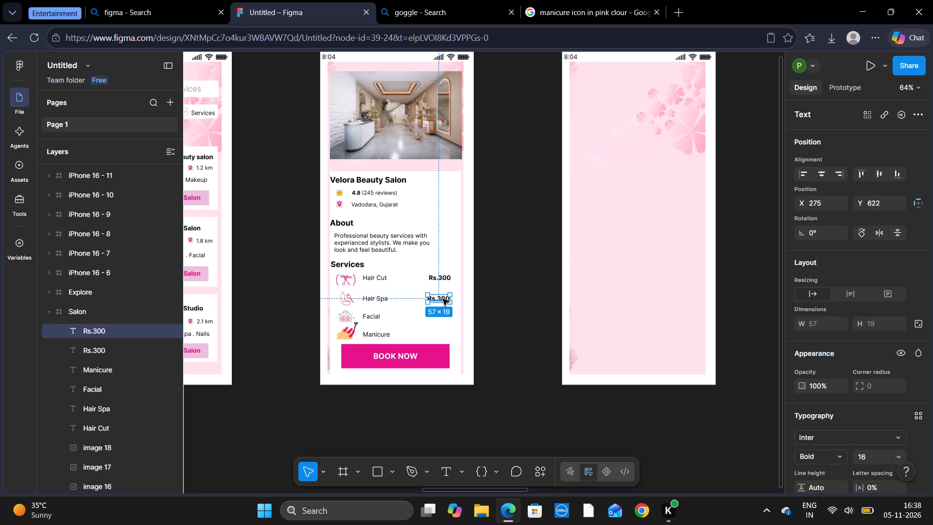
# Paste another copy of the Rs.300 price and place it in the Facial row, level with the Facial label.
pyautogui.hotkey('ctrl', 'v')
pyautogui.moveTo(439, 277); pyautogui.dragTo(439, 284)
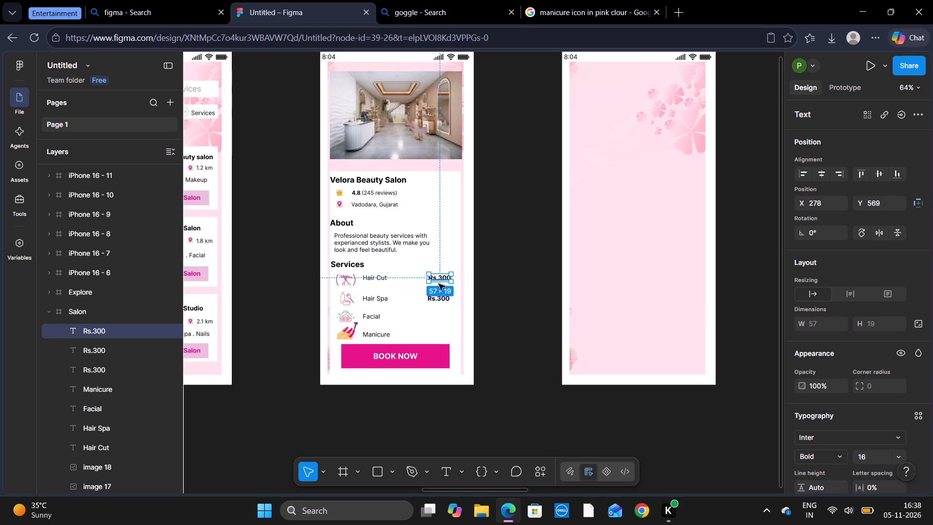
pyautogui.moveTo(439, 284); pyautogui.dragTo(439, 317)
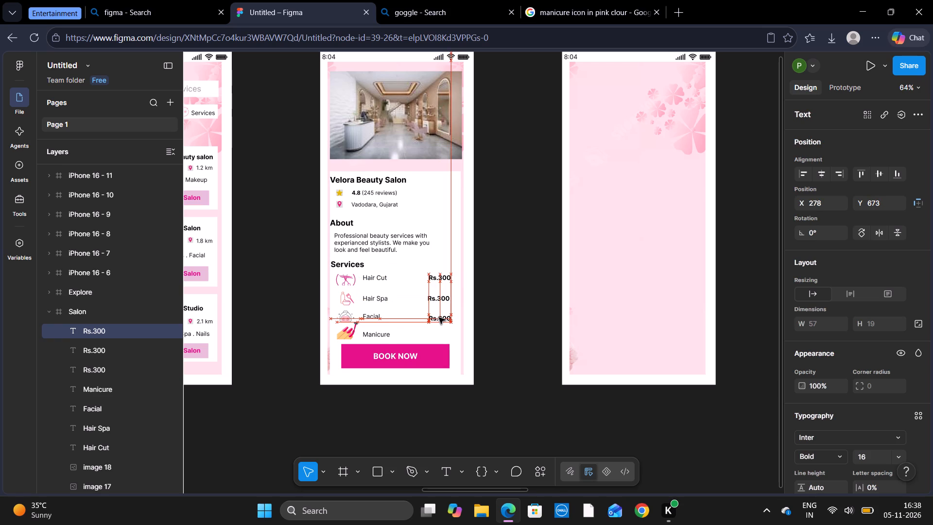
pyautogui.moveTo(439, 317); pyautogui.dragTo(438, 315)
# Paste another copy of the Rs.300 price and place it in the Manicure row at about X 273, Y 714.
pyautogui.hotkey('ctrl', 'v')
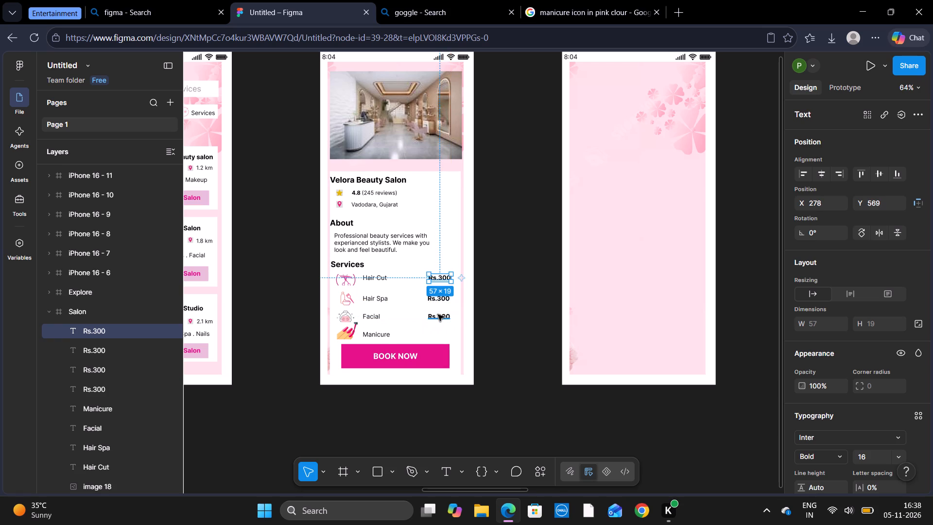
pyautogui.moveTo(436, 277); pyautogui.dragTo(431, 333)
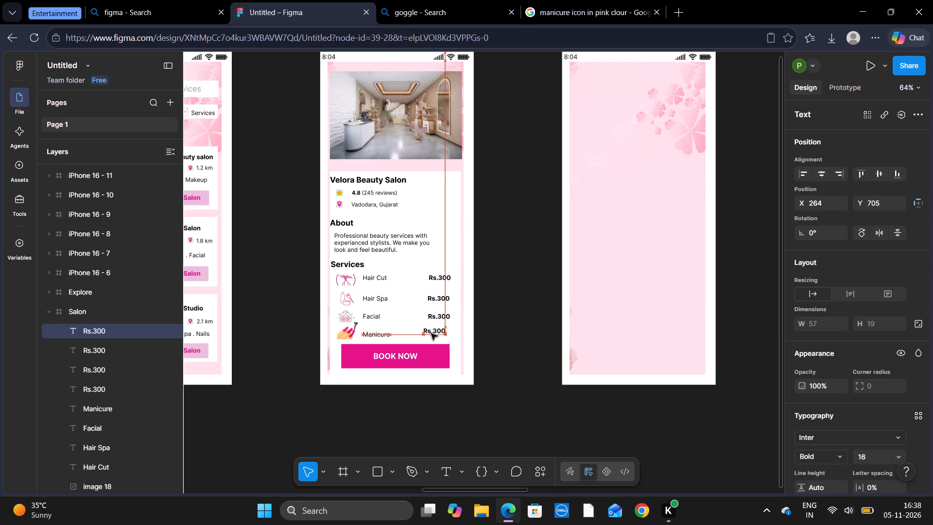
pyautogui.moveTo(431, 333); pyautogui.dragTo(434, 333)
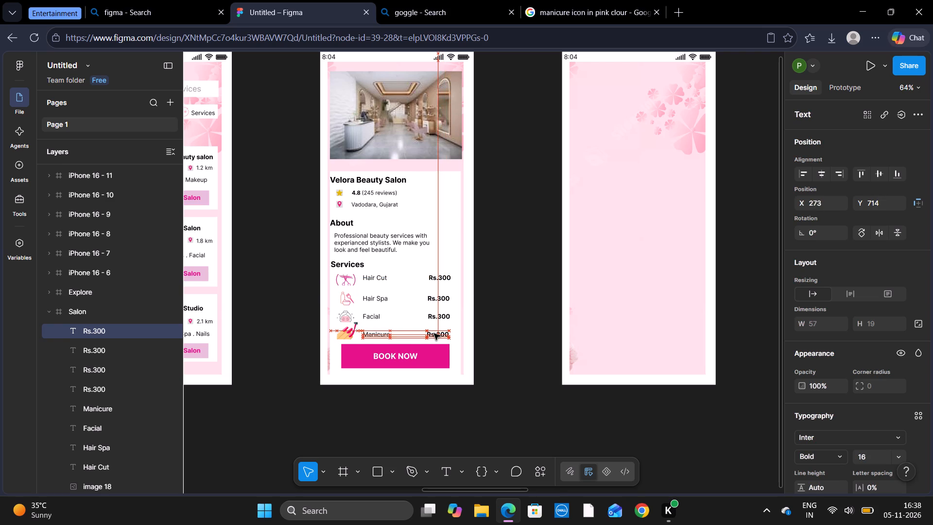
pyautogui.moveTo(434, 333); pyautogui.dragTo(434, 333)
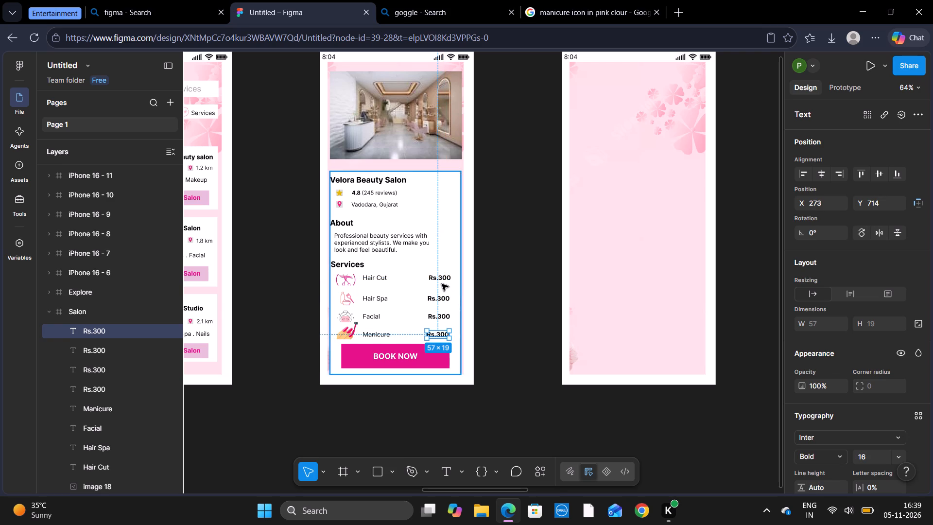
# Shift the Hair Spa row's price to about X 280, Y 622 to line it up in the price column.
pyautogui.click(440, 299)
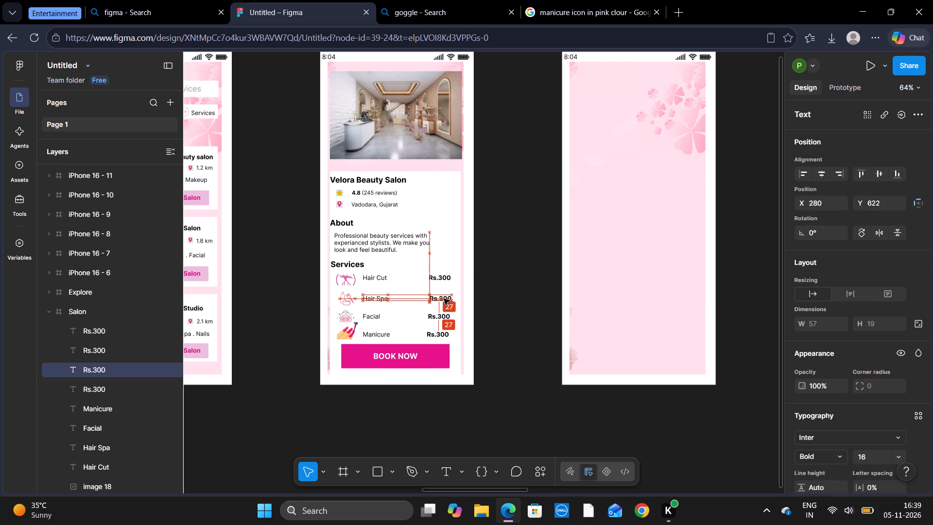
pyautogui.click(444, 298)
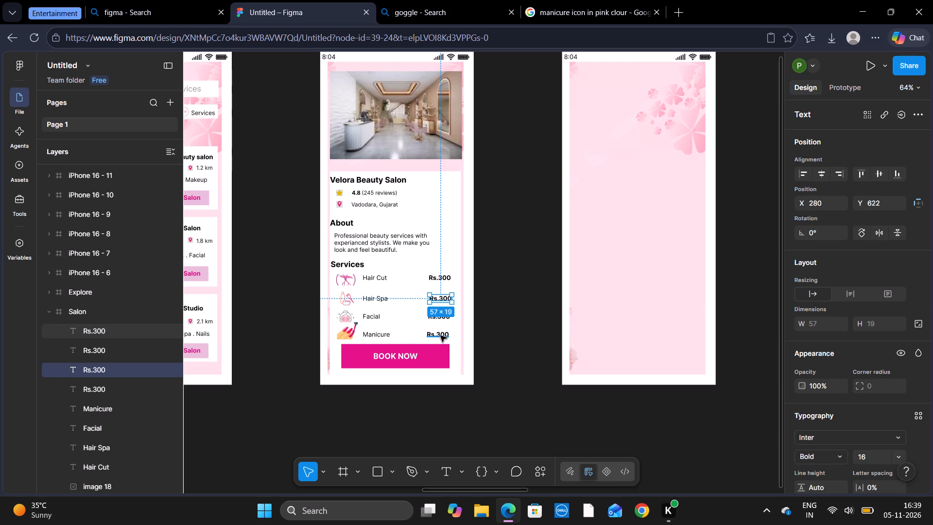
# Line up the price column by shifting the Manicure price to about X 278, Y 714 and the Hair Spa price to about X 275, Y 622.
pyautogui.click(440, 335)
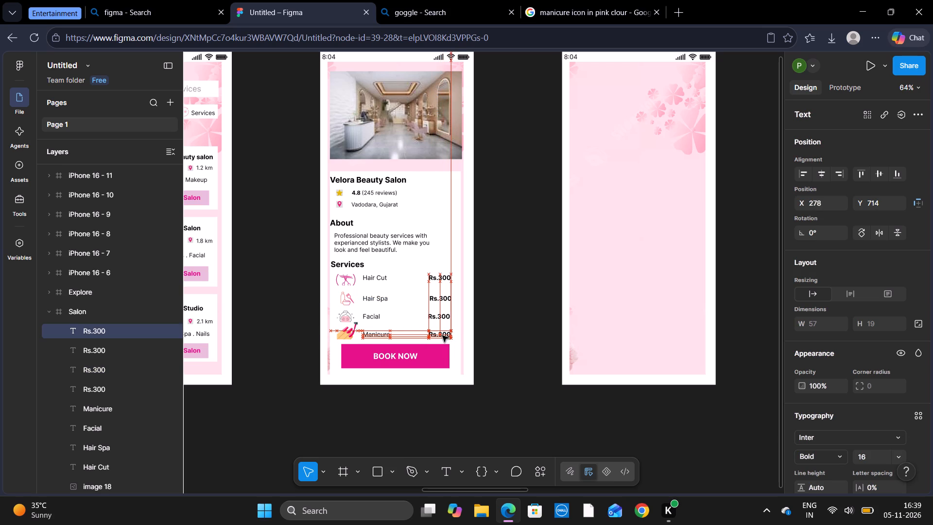
pyautogui.click(432, 301)
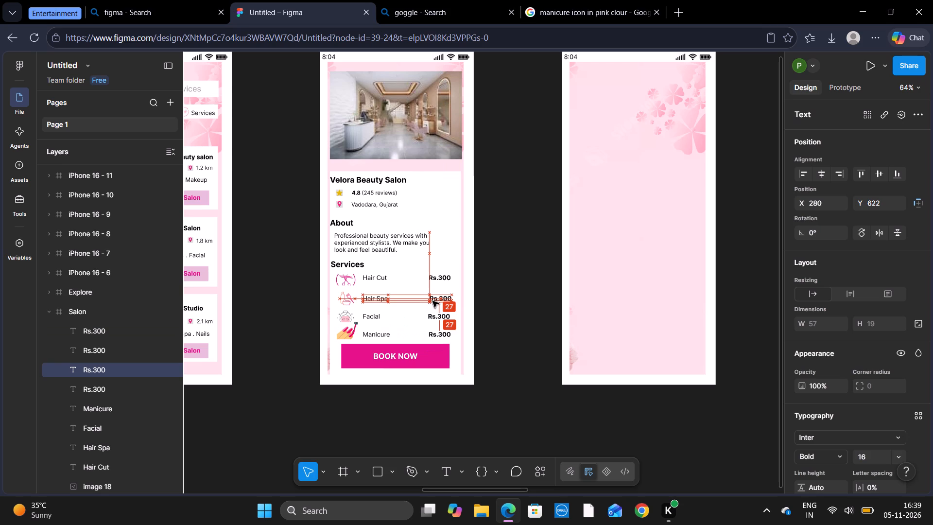
pyautogui.click(492, 321)
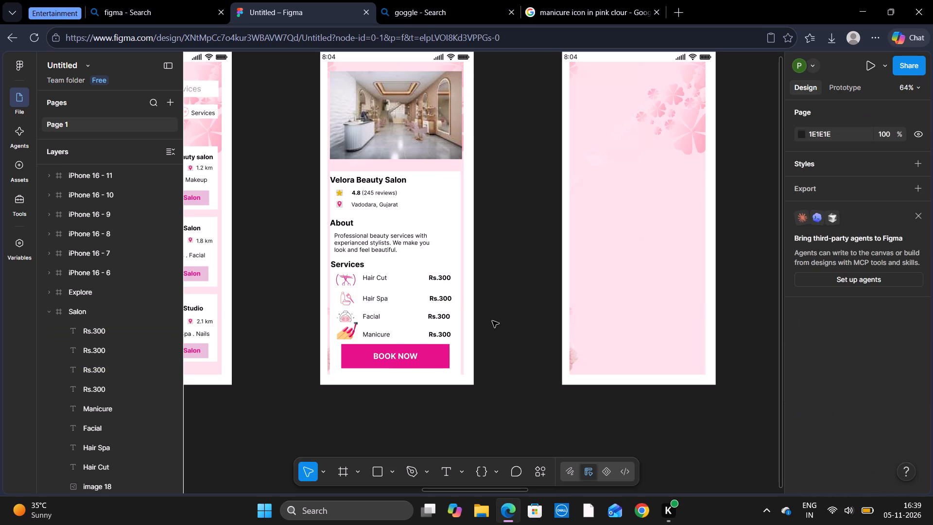
pyautogui.click(438, 300)
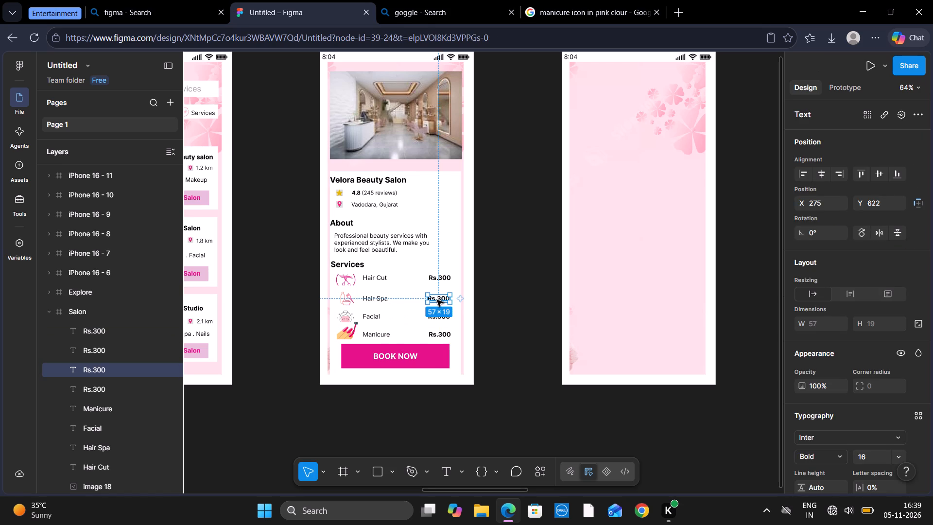
pyautogui.click(498, 309)
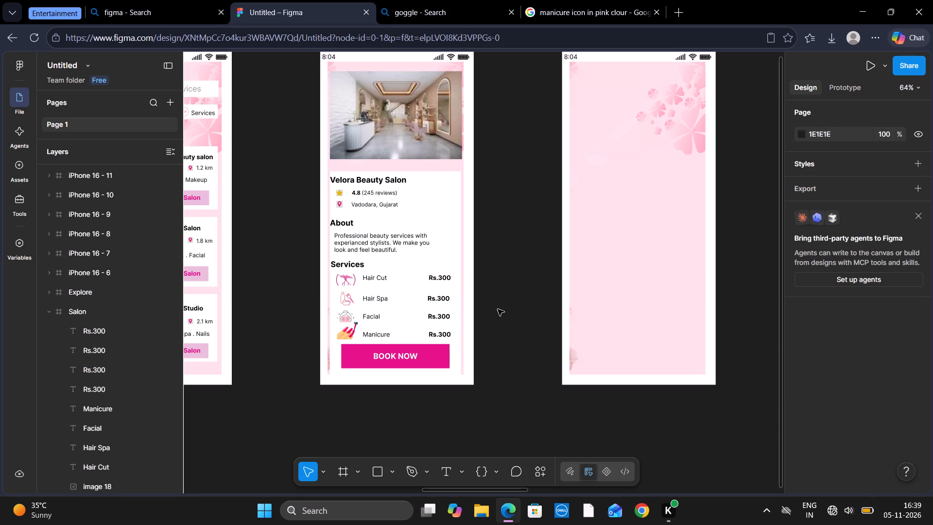
# Change the Services prices to Rs.600 for Hair Spa, Rs.500 for Facial and Rs.400 for Manicure.
pyautogui.click(442, 475)
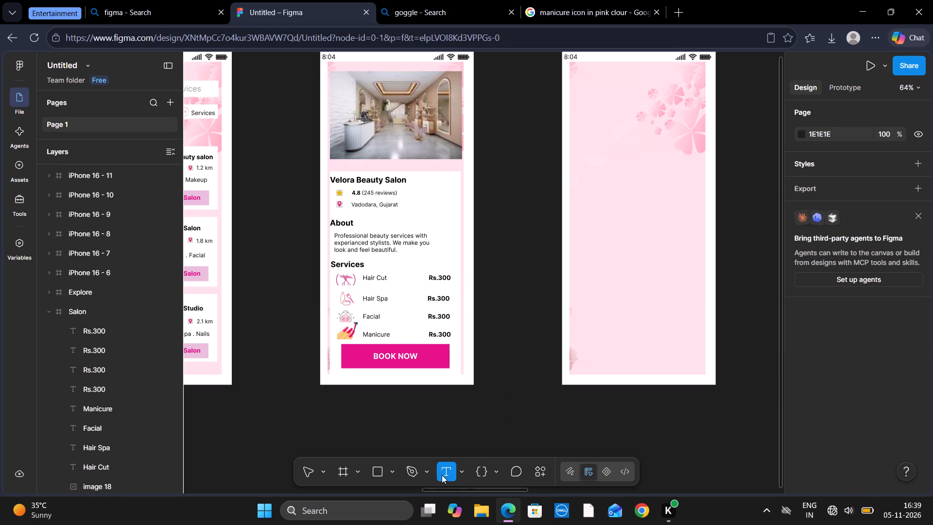
pyautogui.click(440, 298)
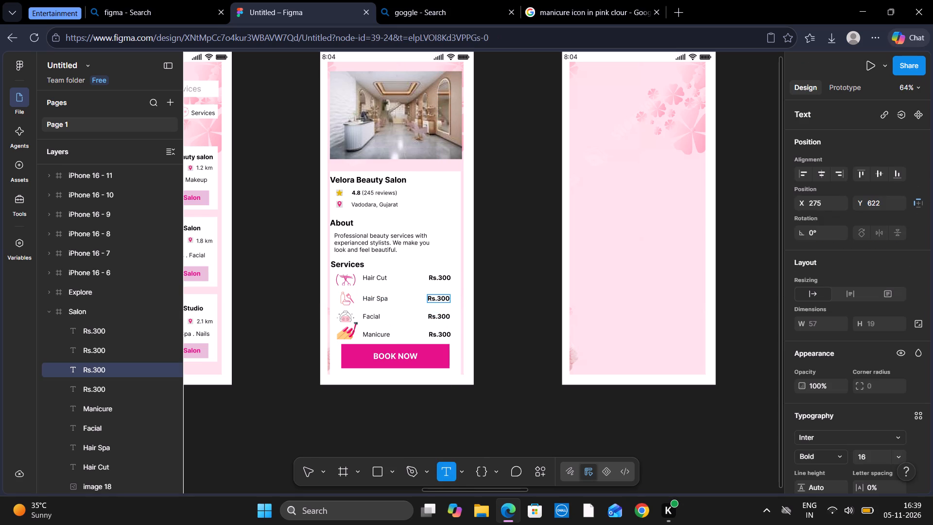
pyautogui.press('BackSpace')
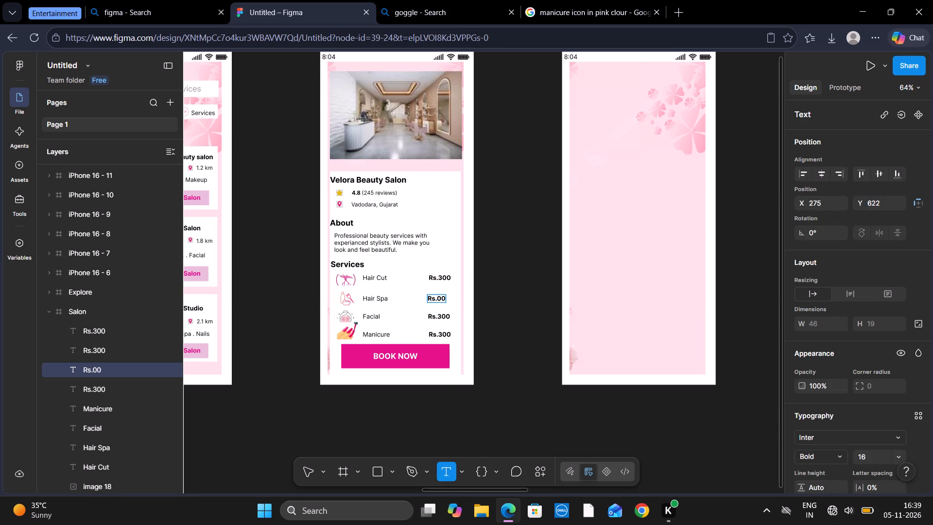
pyautogui.press('6')
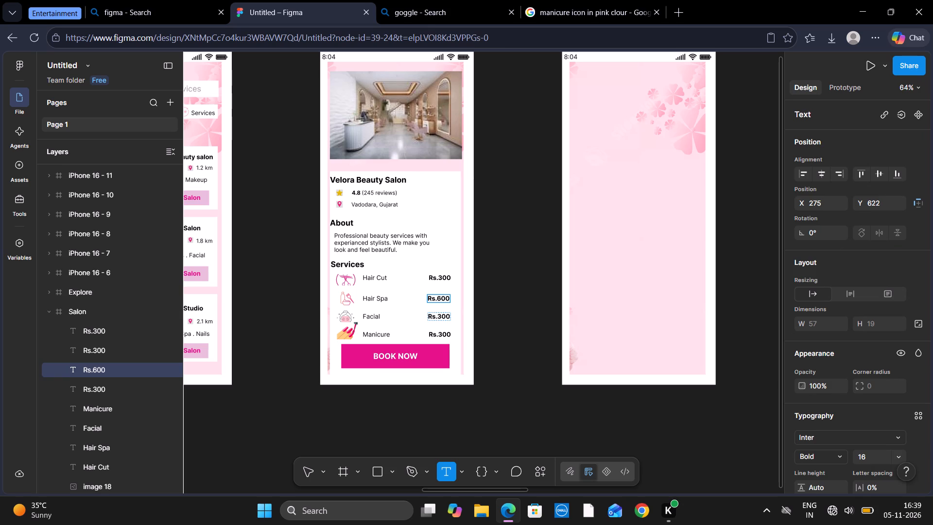
pyautogui.click(441, 316)
pyautogui.press('BackSpace')
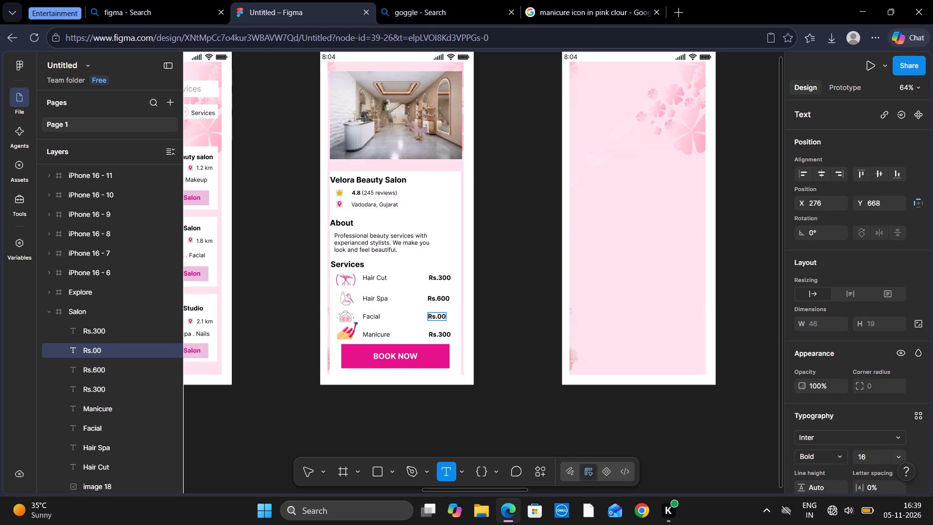
pyautogui.press('5')
pyautogui.click(441, 333)
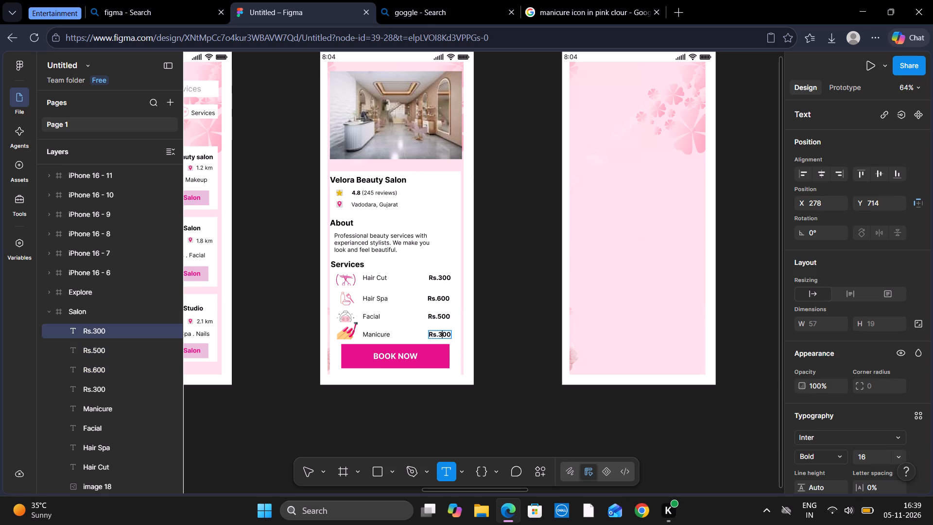
pyautogui.press('BackSpace')
pyautogui.press('4')
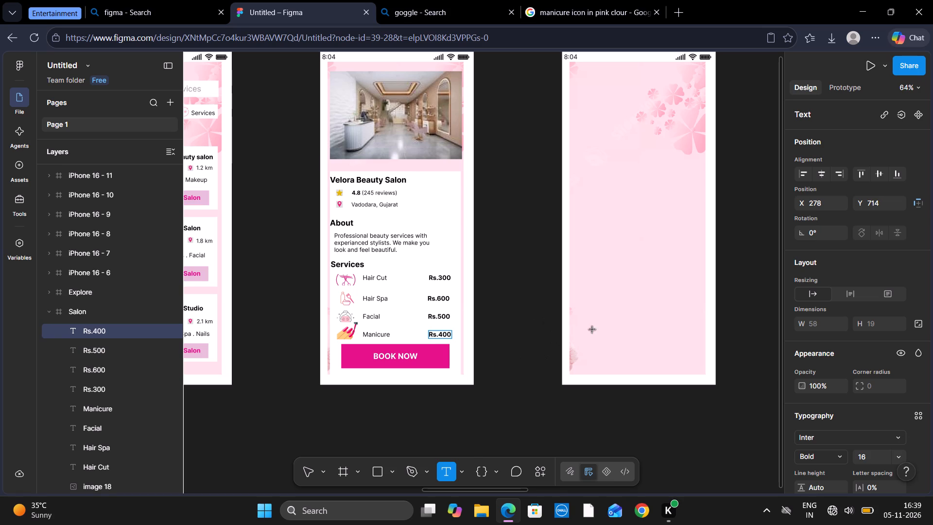
# Change the status bar time at the top of the Salon screen to 8:06.
pyautogui.scroll(1, 603, 323)
pyautogui.hscroll(1, 400, 224)
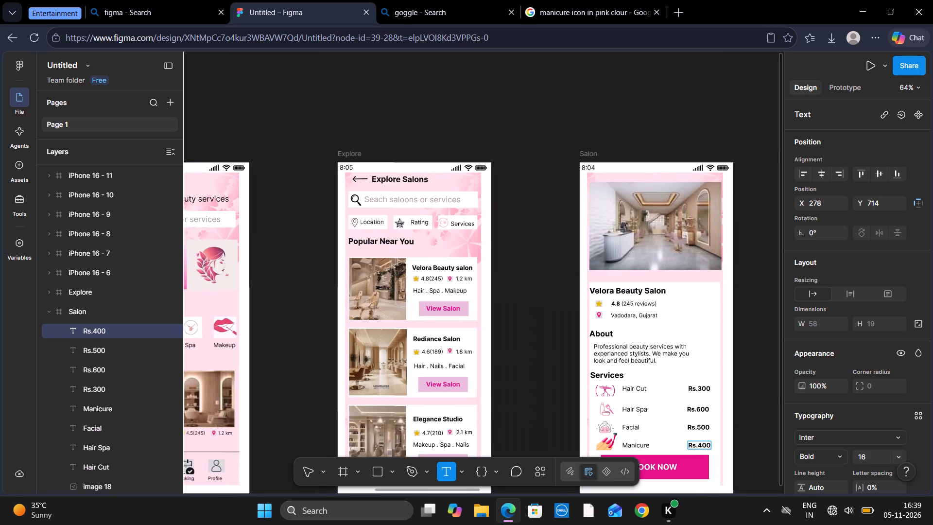
pyautogui.hscroll(1, 400, 224)
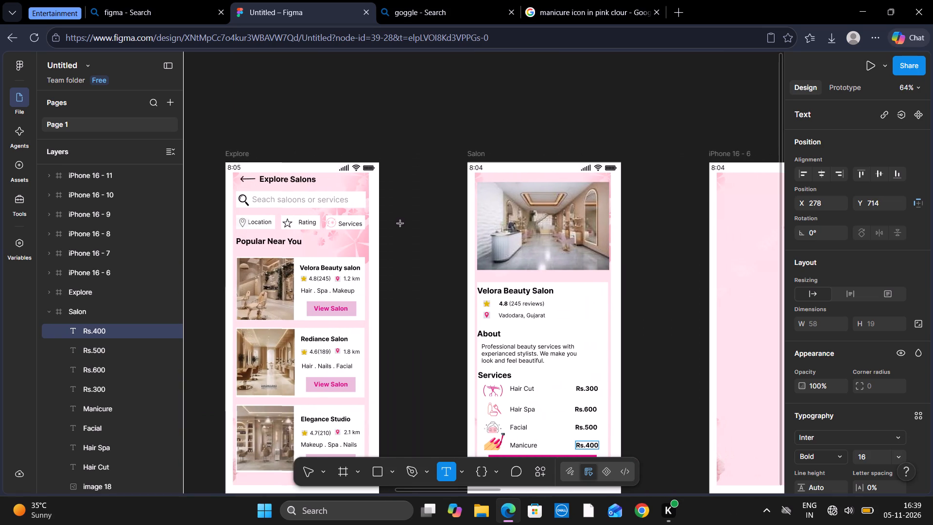
pyautogui.hscroll(1, 400, 224)
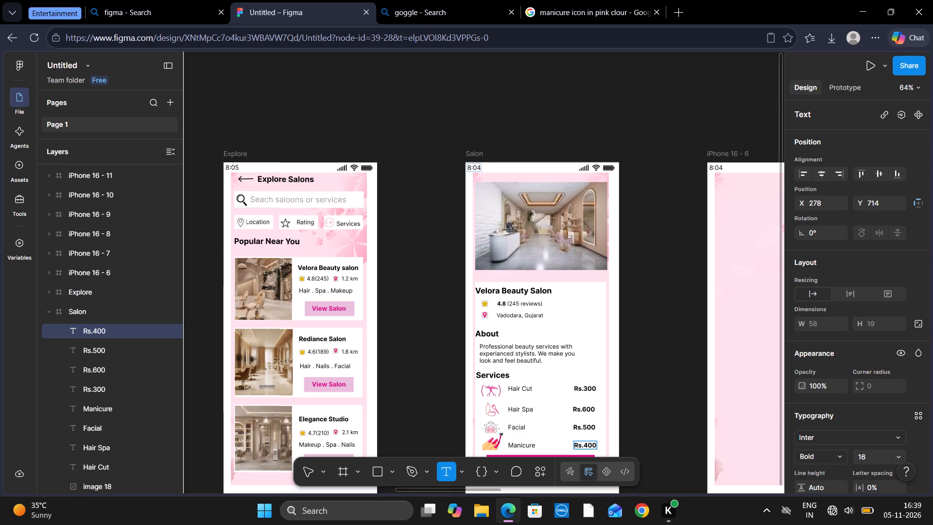
pyautogui.click(480, 165)
pyautogui.press('BackSpace')
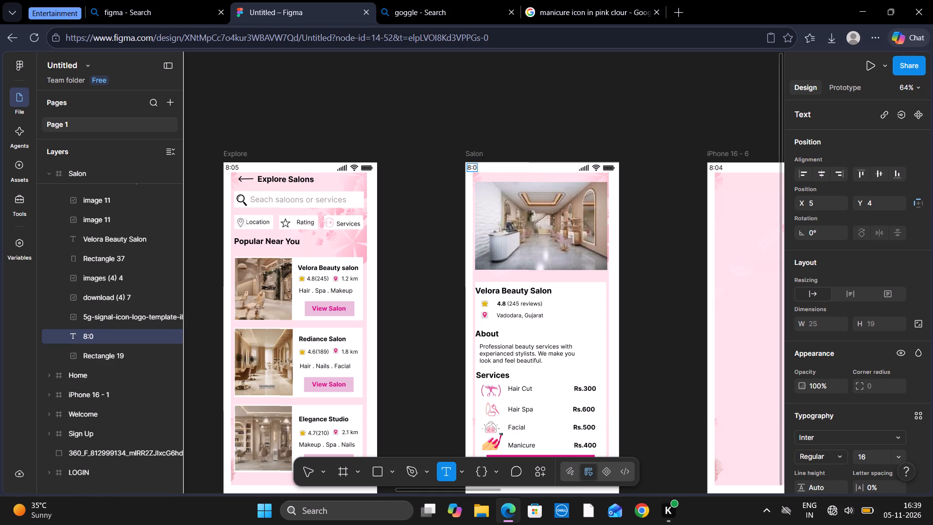
pyautogui.press('6')
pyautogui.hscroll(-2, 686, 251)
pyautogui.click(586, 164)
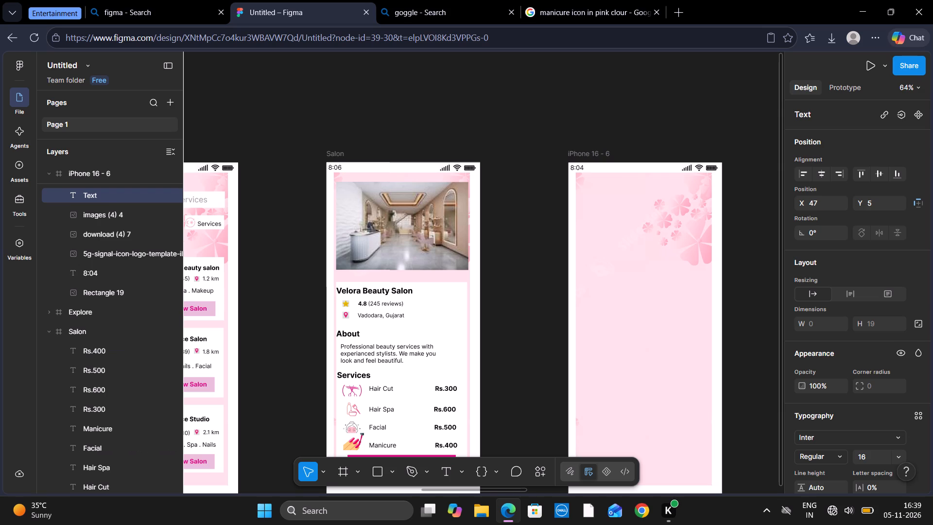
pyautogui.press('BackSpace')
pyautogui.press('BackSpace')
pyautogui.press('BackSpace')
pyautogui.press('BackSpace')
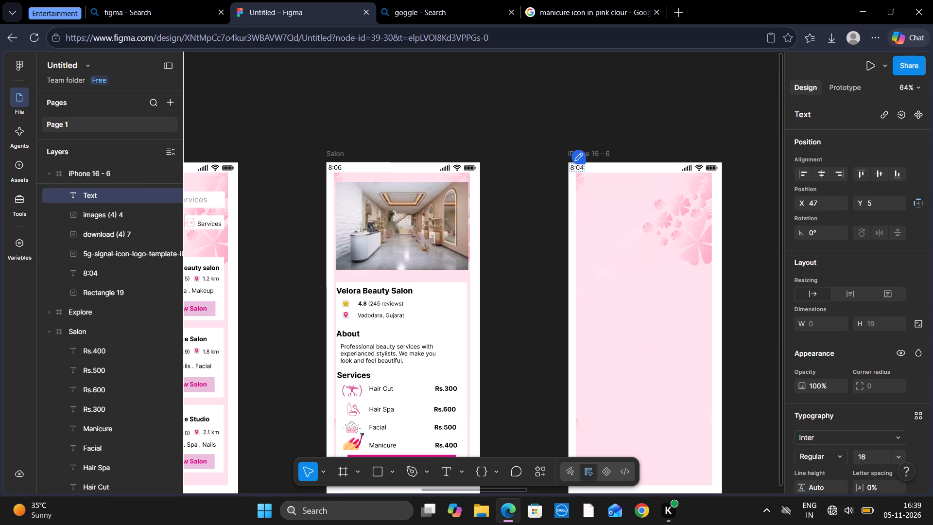
# Change the status bar time on the iPhone 16 - 6 frame to 8:07.
pyautogui.click(581, 167)
pyautogui.press('Right')
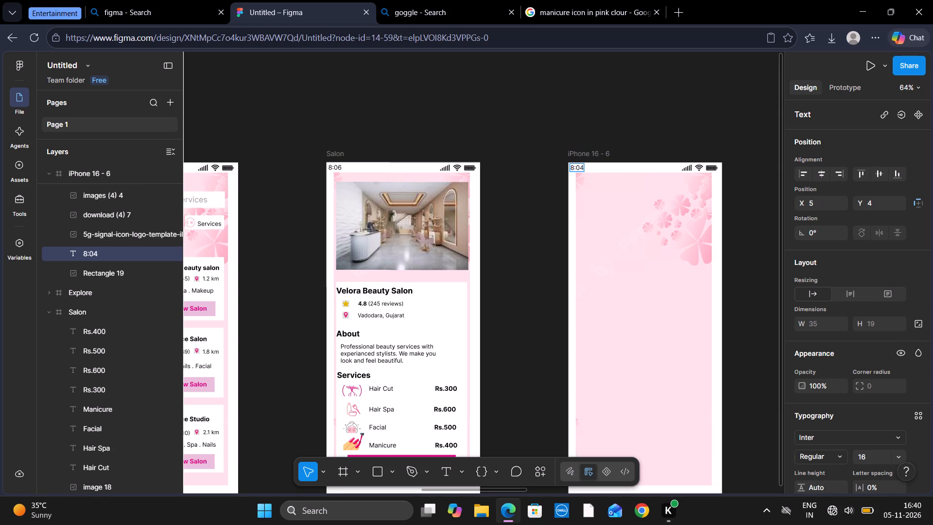
pyautogui.press('BackSpace')
pyautogui.press('7')
# Change the status bar time on the iPhone 16 - 7 frame to 8:08.
pyautogui.hscroll(-4, 581, 167)
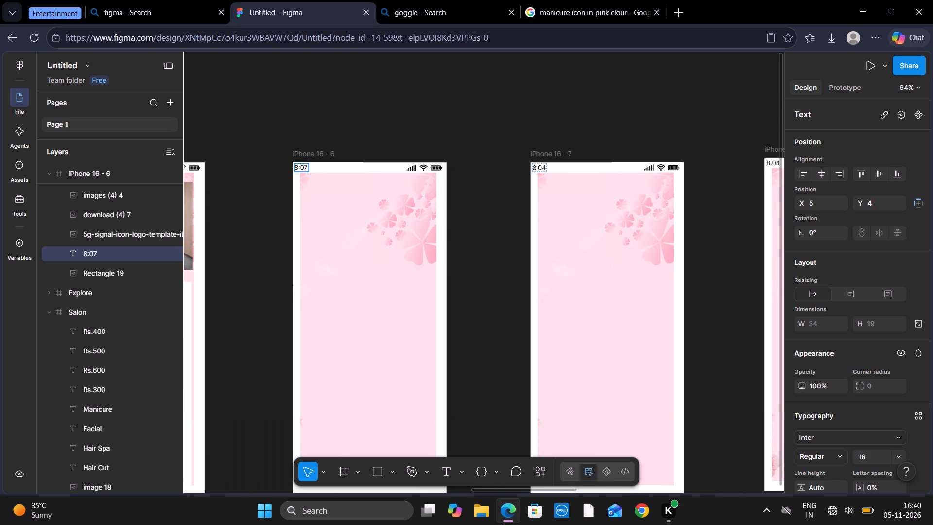
pyautogui.click(542, 166)
pyautogui.press('Right')
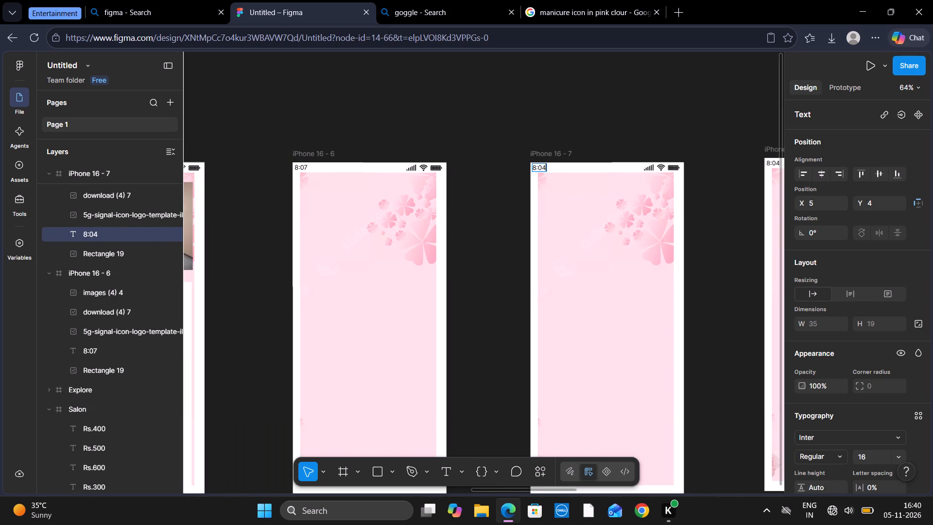
pyautogui.press('BackSpace')
pyautogui.press('8')
# Change the status bar time on the iPhone 16 - 8 frame to 8:09.
pyautogui.hscroll(-2, 674, 228)
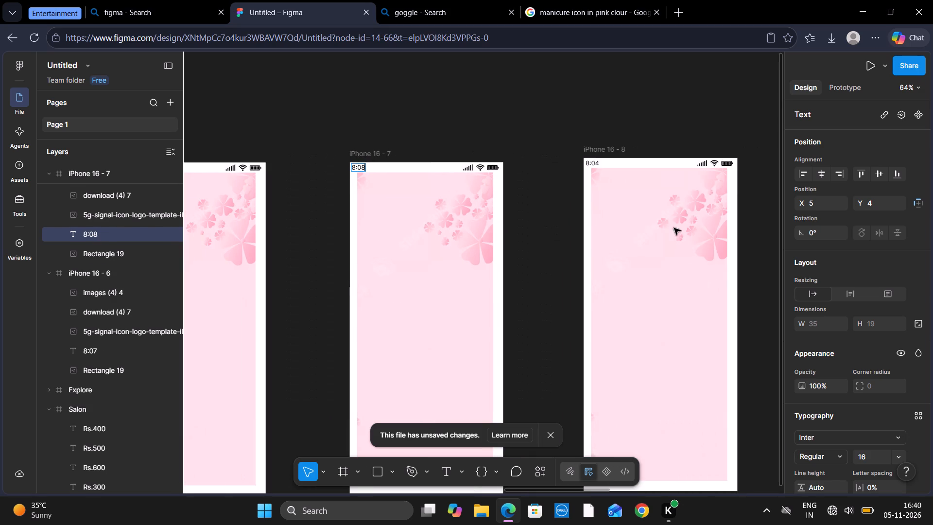
pyautogui.click(597, 161)
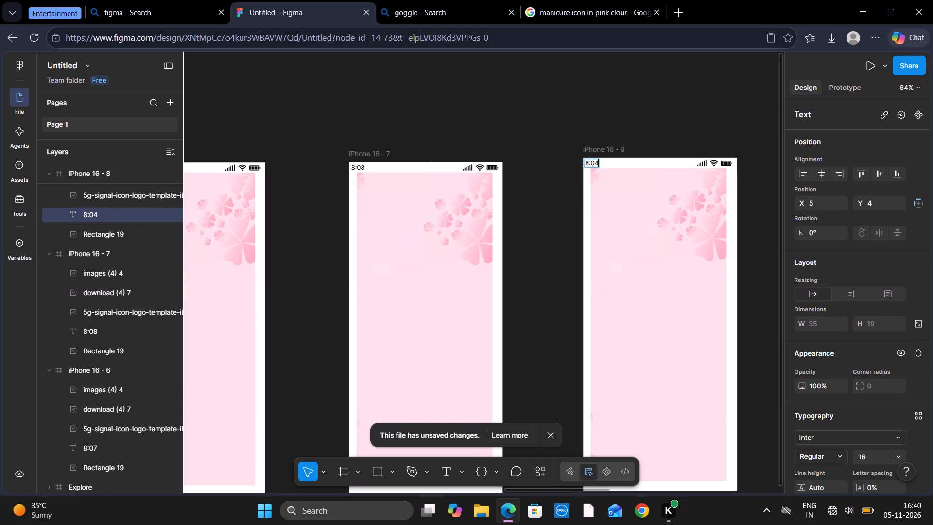
pyautogui.press('BackSpace')
pyautogui.press('9')
# Change the status bar time on the iPhone 16 - 9 frame to 8:10.
pyautogui.hscroll(-3, 597, 161)
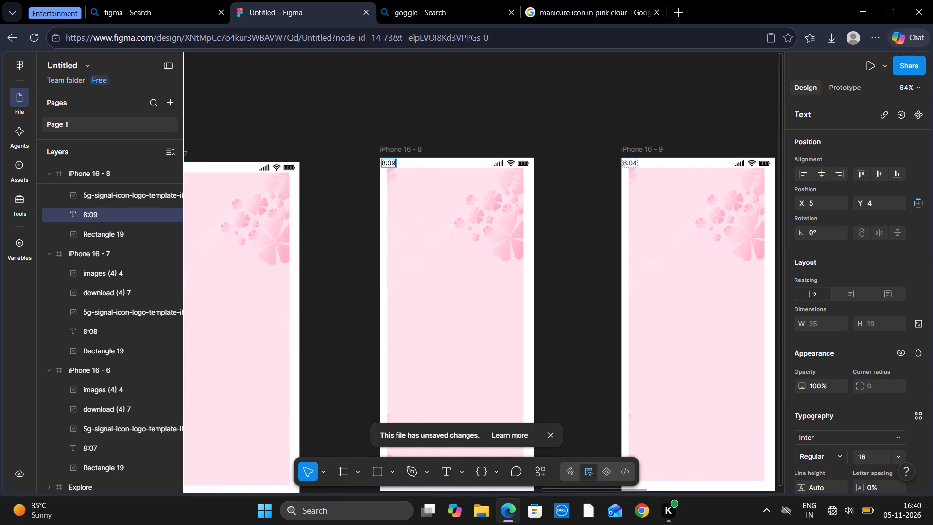
pyautogui.click(634, 163)
pyautogui.press('Right')
pyautogui.press('BackSpace')
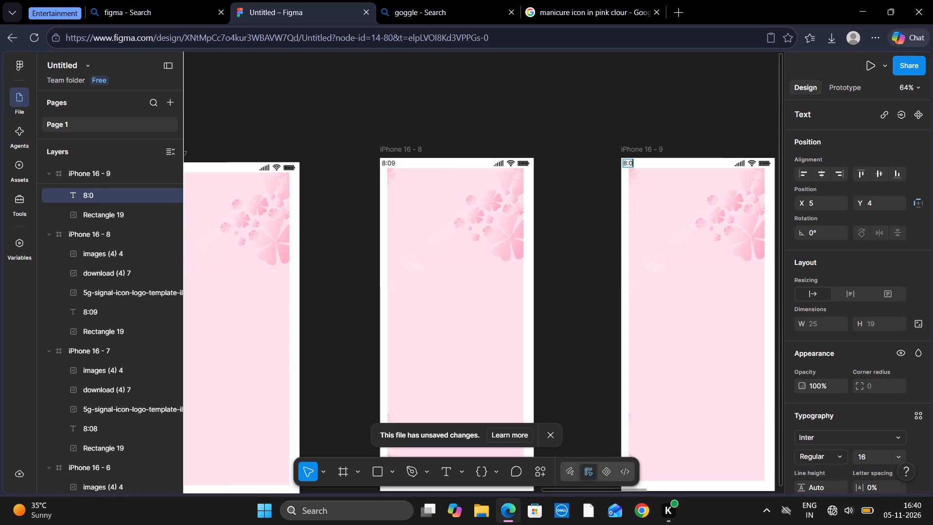
pyautogui.press('BackSpace')
pyautogui.write('10')
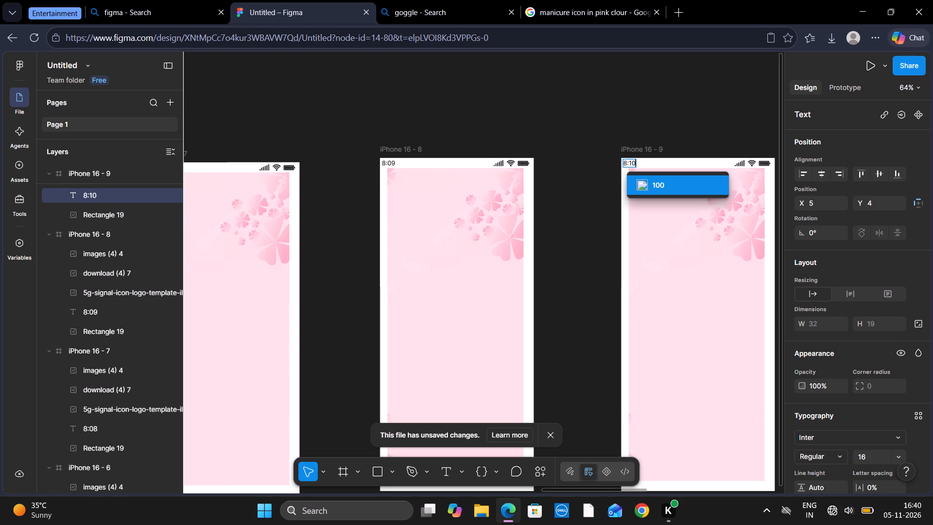
# Change the status bar time on the iPhone 16 - 10 frame to 8:11.
pyautogui.hscroll(-4, 634, 163)
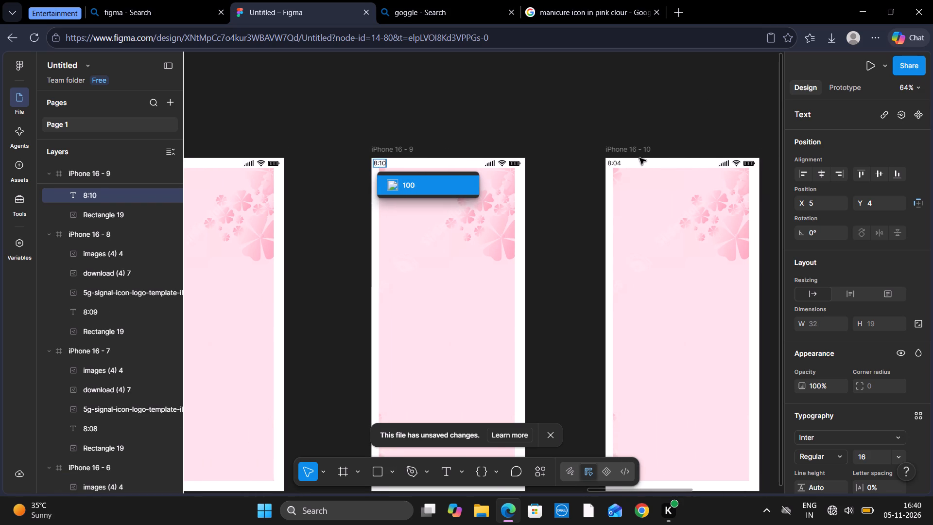
pyautogui.click(618, 162)
pyautogui.press('Right')
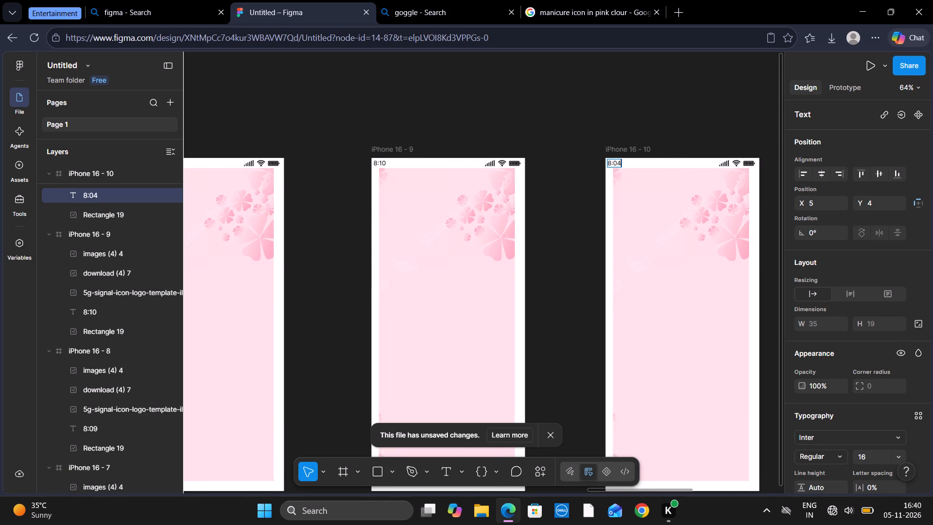
pyautogui.press('BackSpace')
pyautogui.press('BackSpace')
pyautogui.write('11')
# Change the status bar time on the iPhone 16 - 11 frame to 8:12.
pyautogui.hscroll(-5, 618, 162)
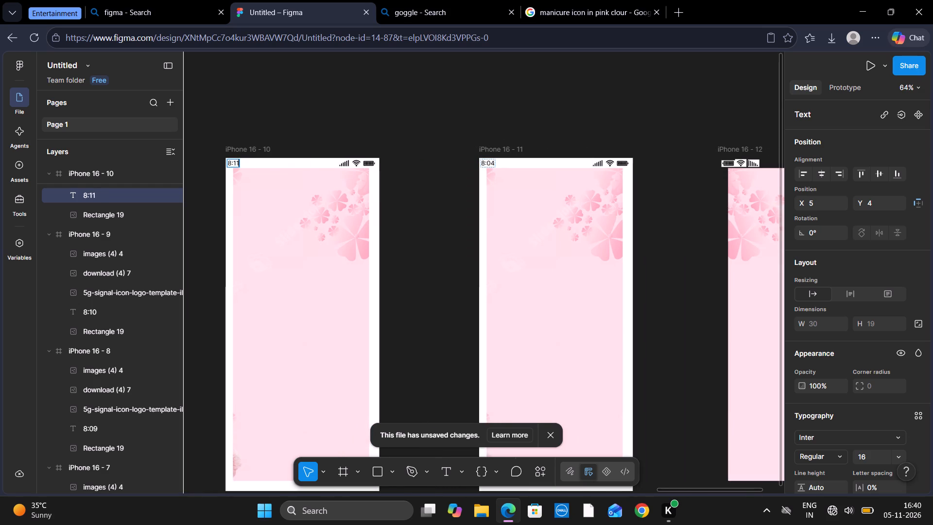
pyautogui.click(493, 164)
pyautogui.press('BackSpace')
pyautogui.press('BackSpace')
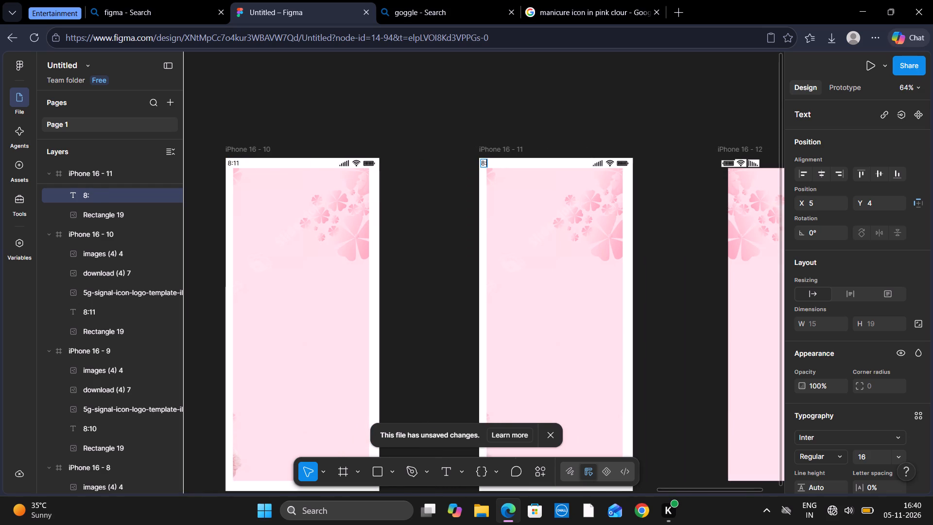
pyautogui.write('12')
pyautogui.hscroll(-2, 493, 164)
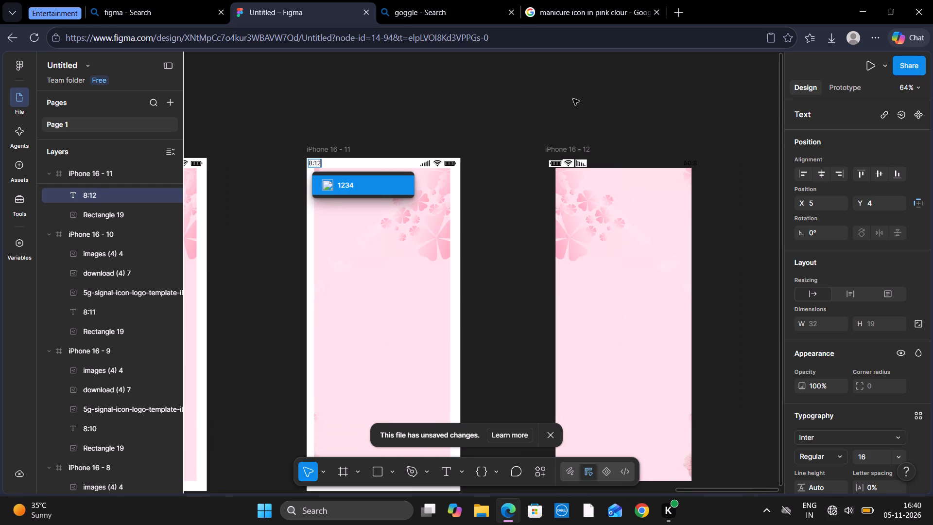
pyautogui.click(632, 139)
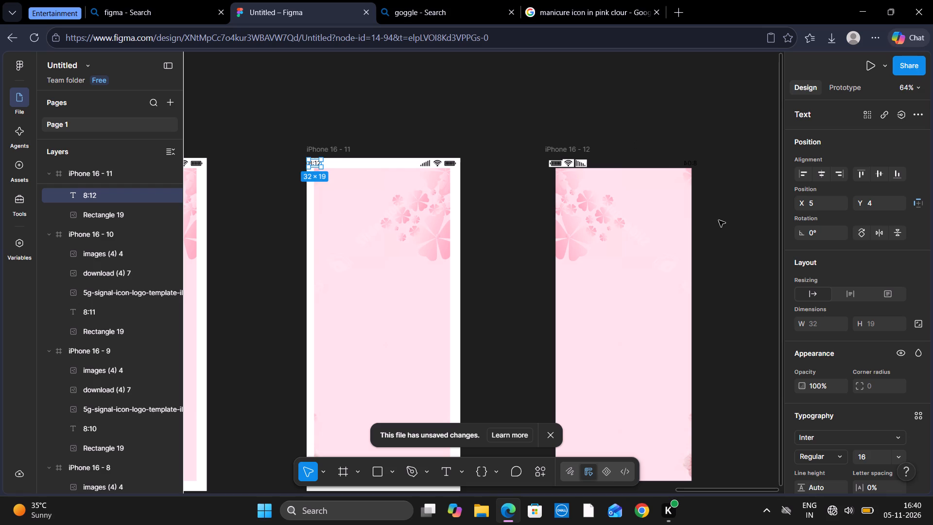
pyautogui.scroll(-1, 718, 222)
pyautogui.scroll(2, 718, 222)
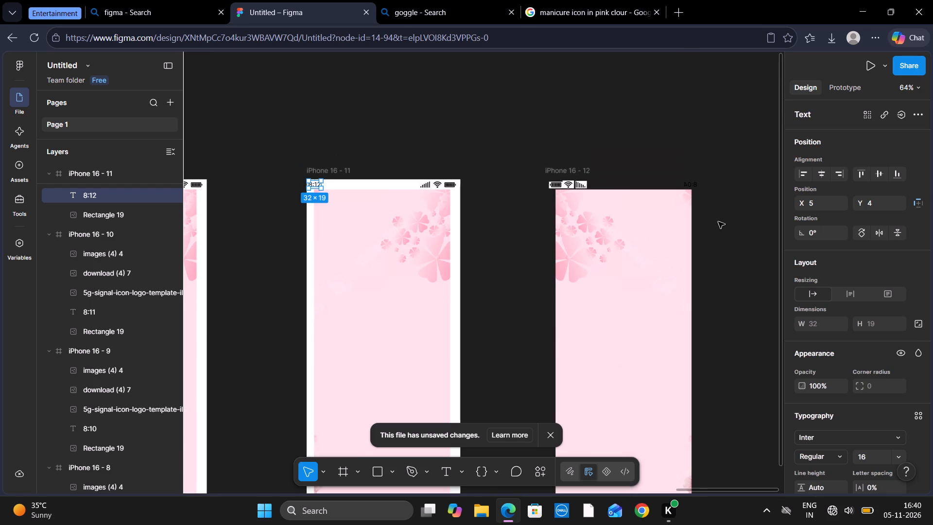
pyautogui.click(615, 125)
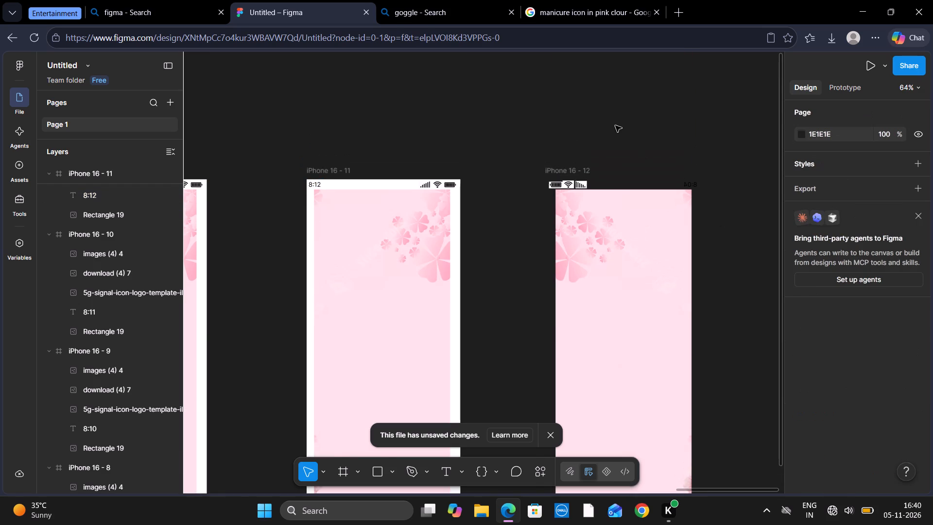
# Save the design file.
pyautogui.hscroll(1, 615, 125)
pyautogui.scroll(-1, 615, 125)
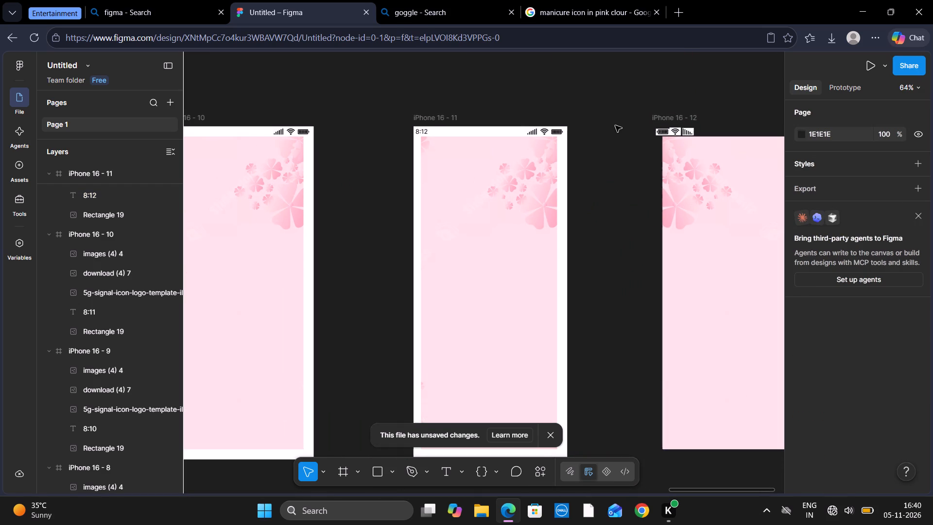
pyautogui.hotkey('ctrl', 's')
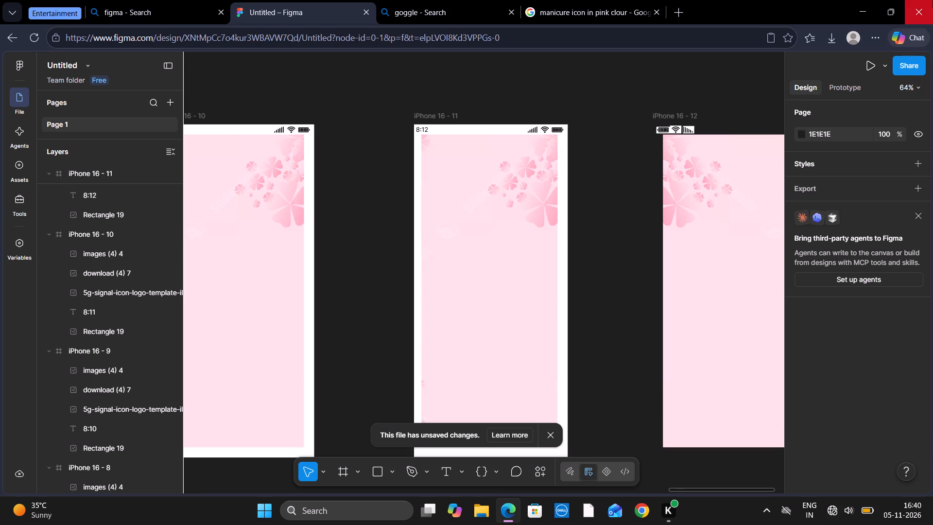
# Close the browser window containing the design file.
pyautogui.click(921, 3)
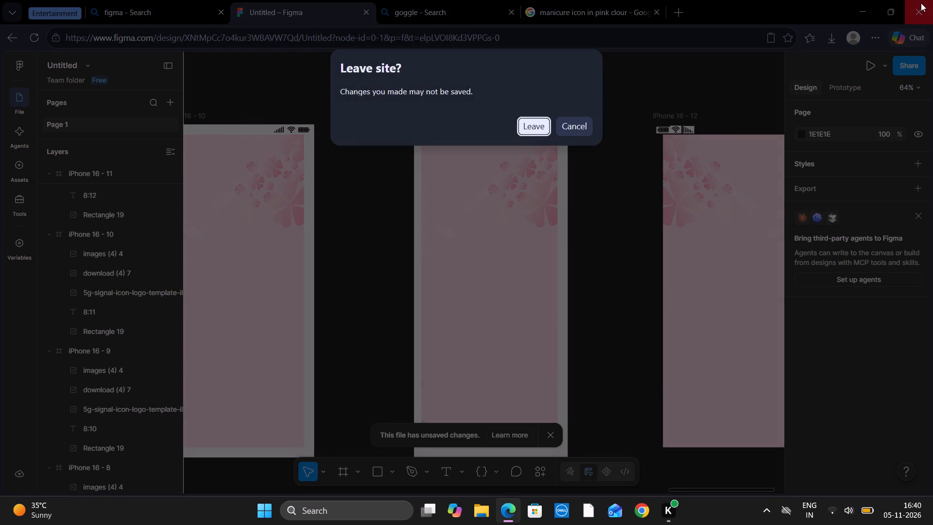